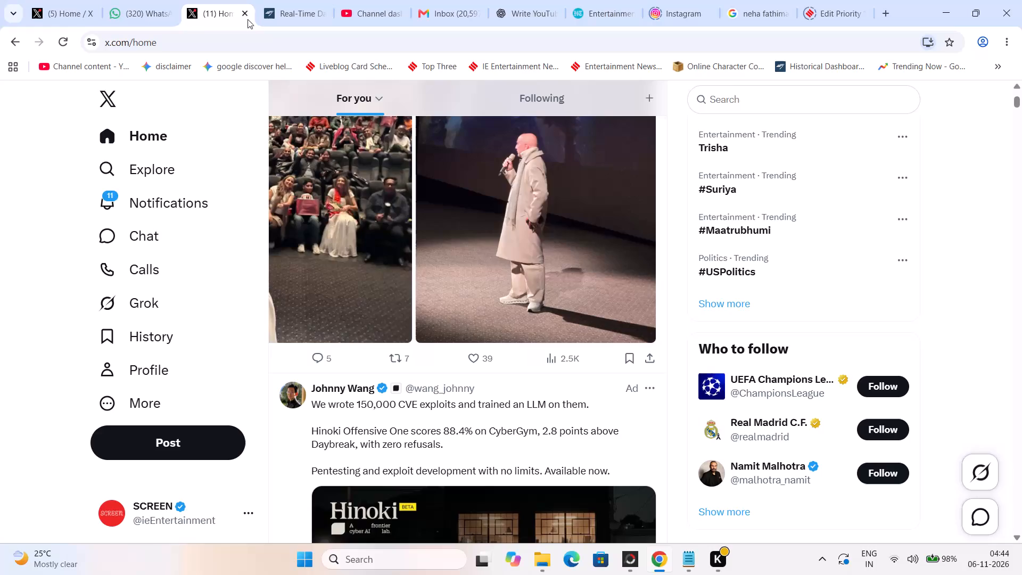
Close the second X home tab and the Chartbeat Real-Time entertainment dashboard tab.
click(251, 12)
click(249, 12)
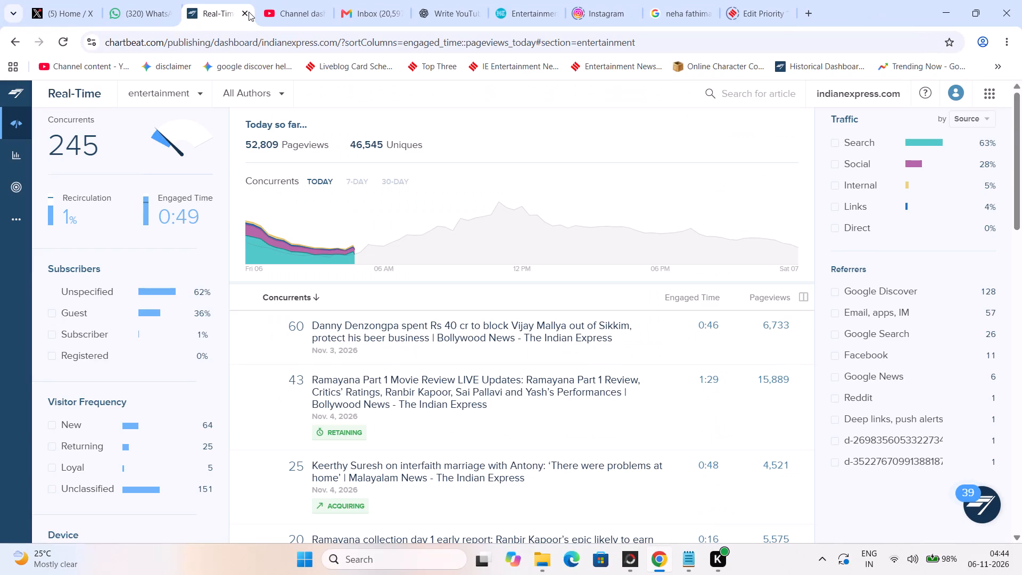
click(249, 12)
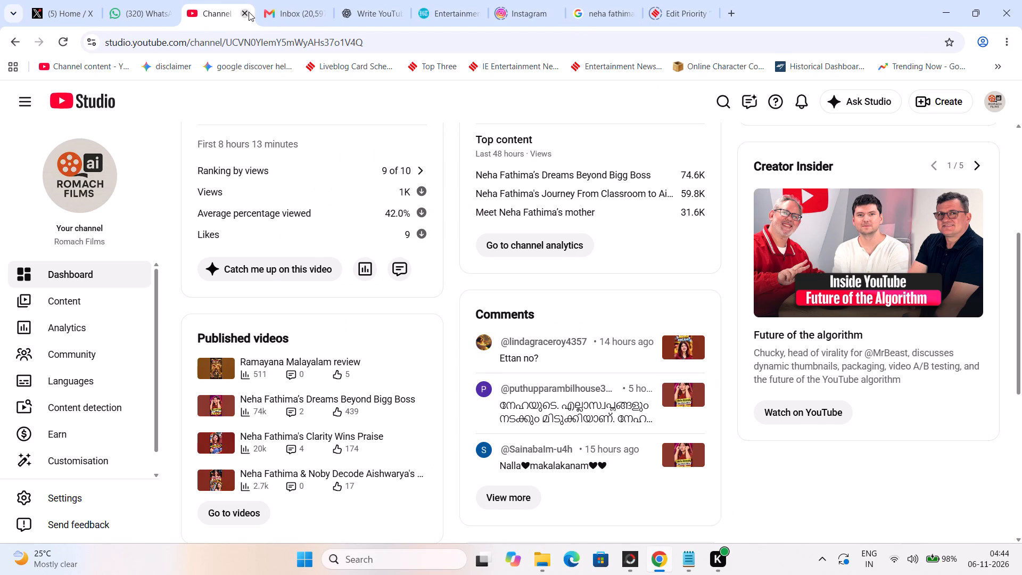
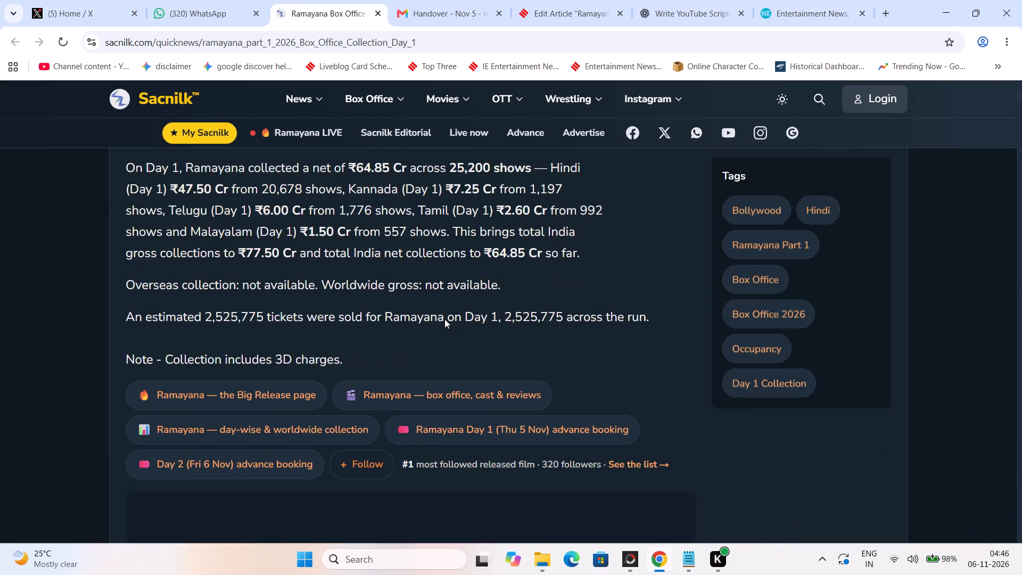
Examine the Ramayana Day 1 box office figures in the Sacnilk collection article.
scroll(444, 319, up, 3)
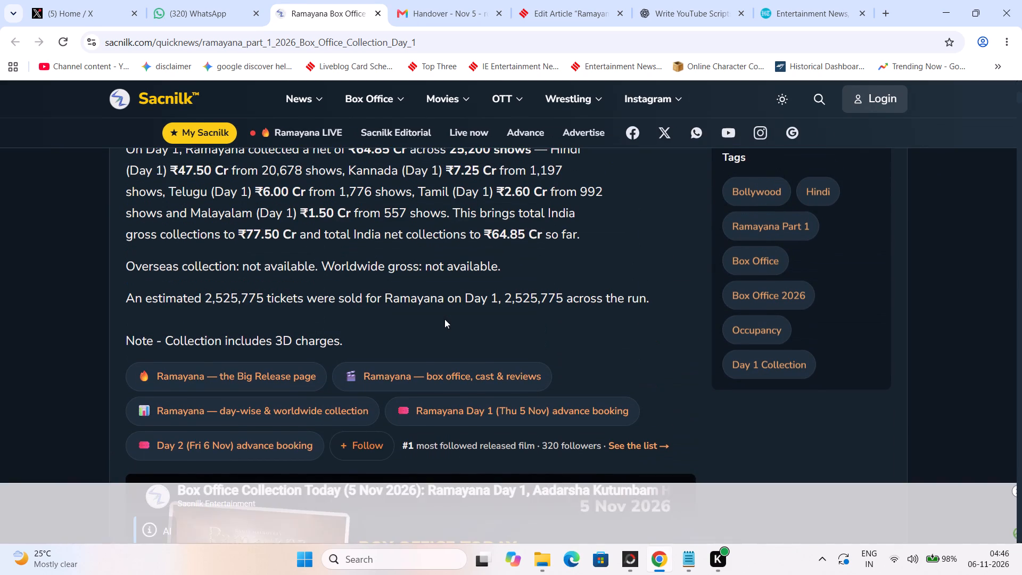
scroll(444, 319, up, 6)
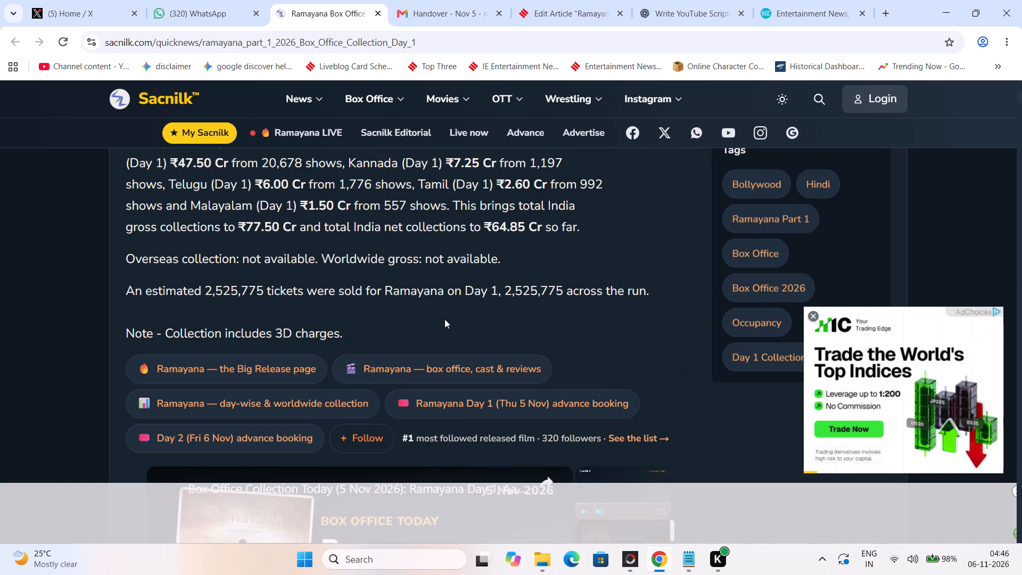
scroll(444, 319, up, 4)
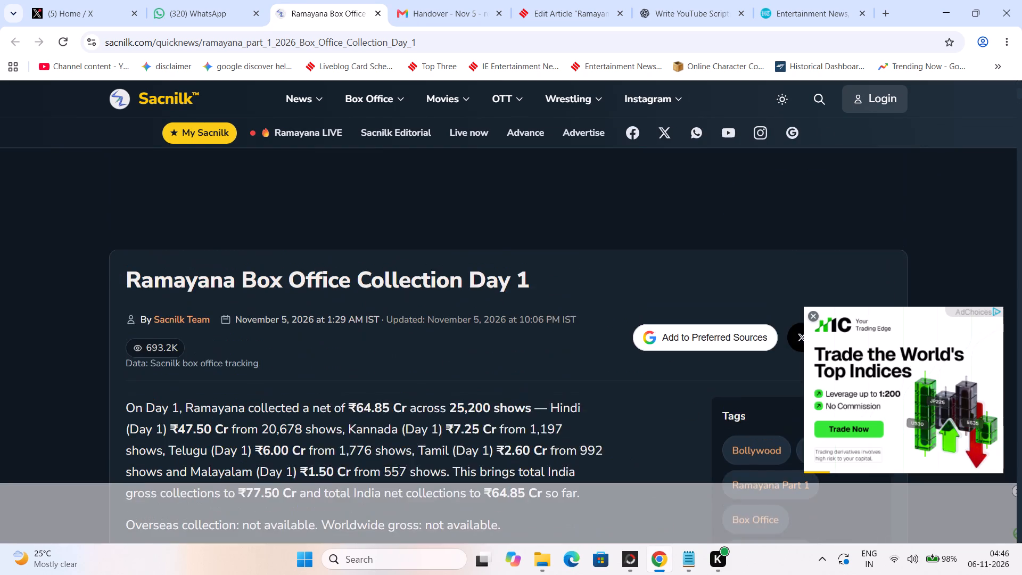
scroll(444, 319, down, 4)
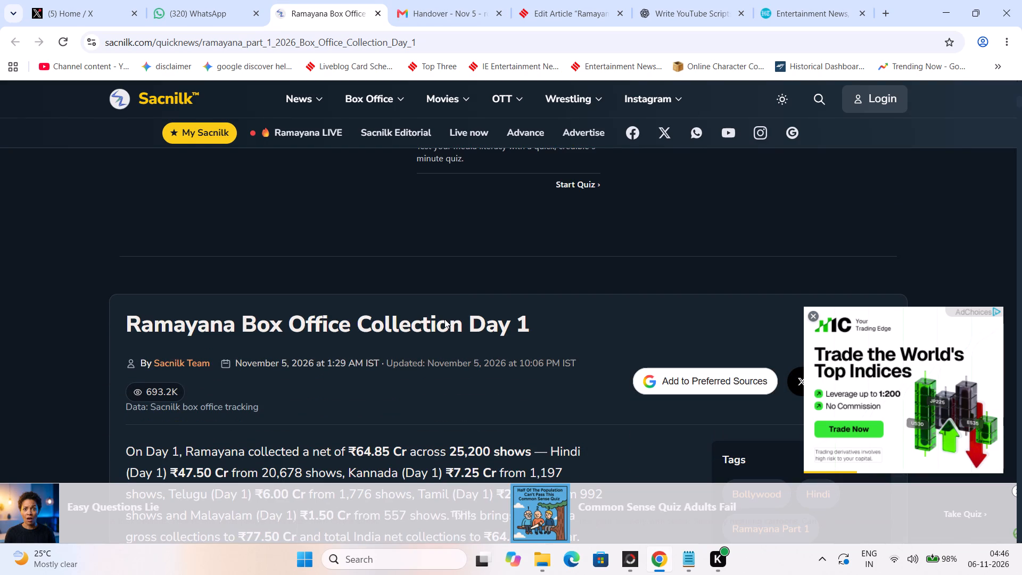
scroll(444, 319, down, 1)
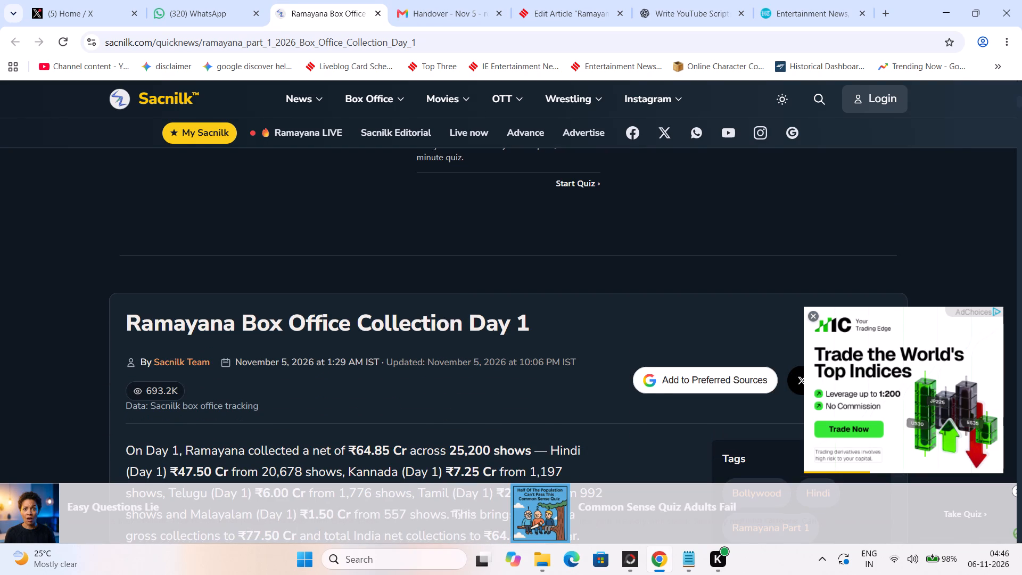
scroll(444, 319, down, 1)
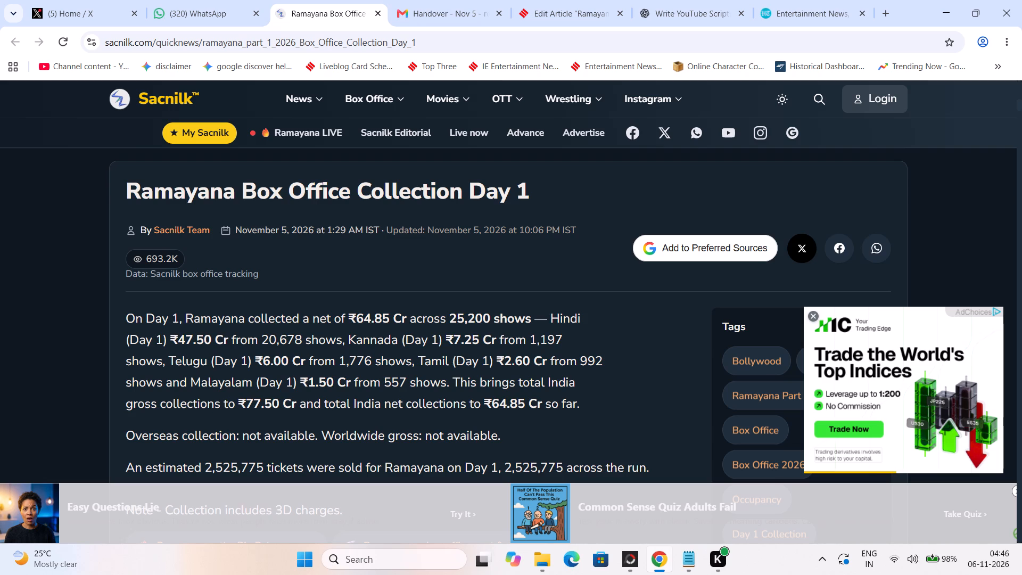
Switch to the X home page and load the new posts in the For you feed.
click(103, 0)
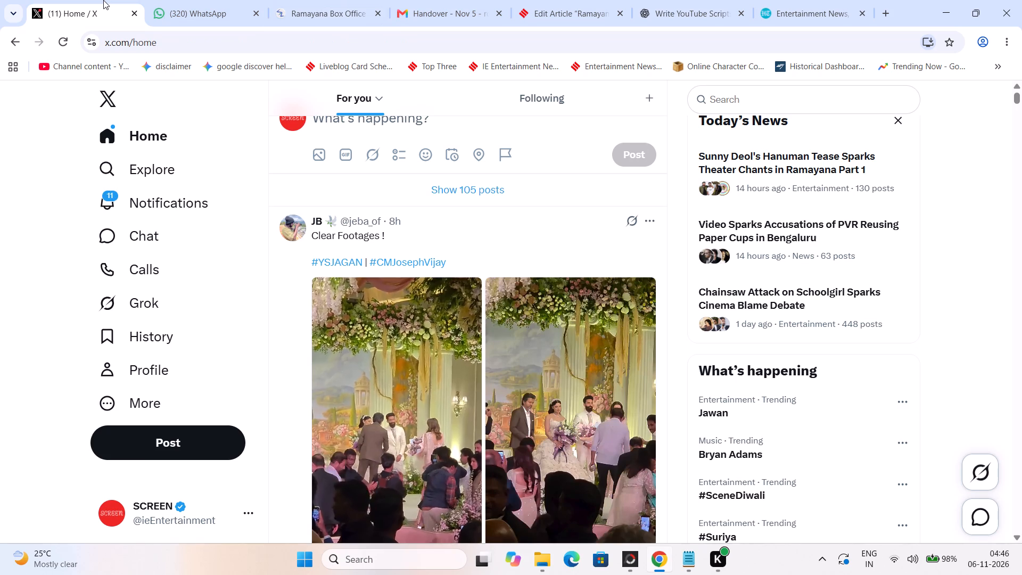
click(461, 191)
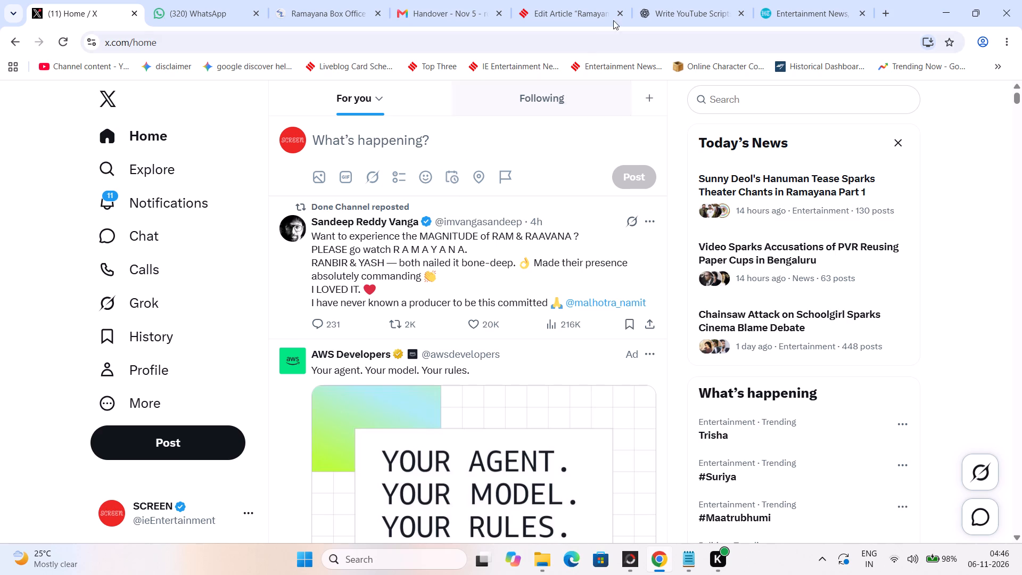
Browse the feed to the #Ramayana workshop post about the Asuras and expand its full text.
scroll(380, 236, down, 8)
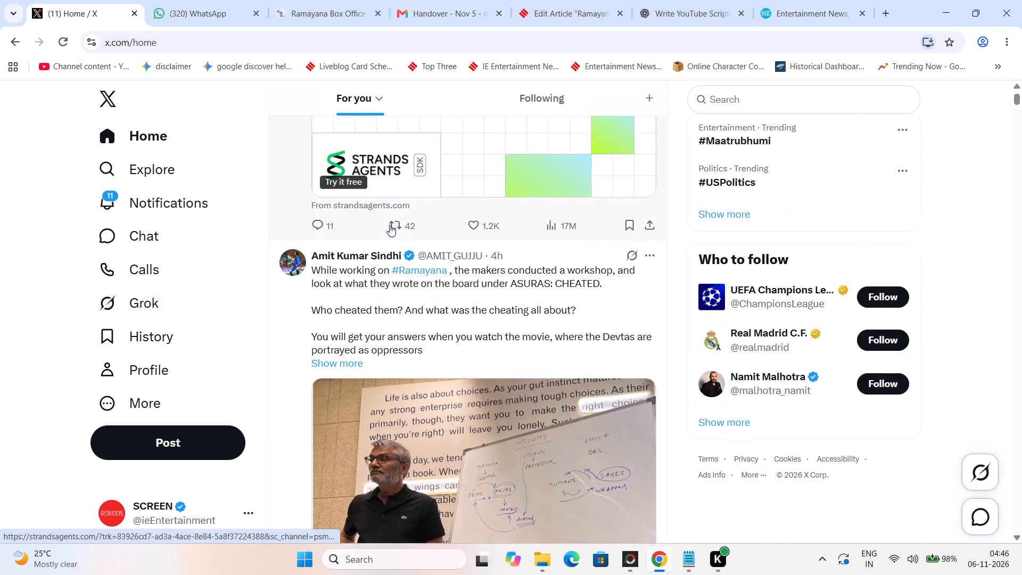
scroll(395, 219, down, 5)
scroll(395, 219, up, 2)
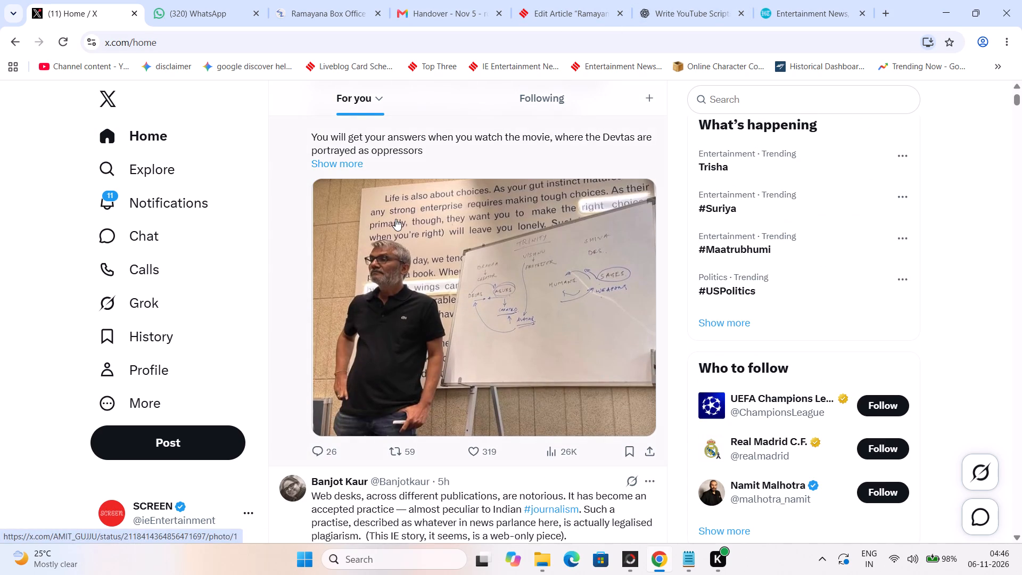
scroll(395, 219, up, 1)
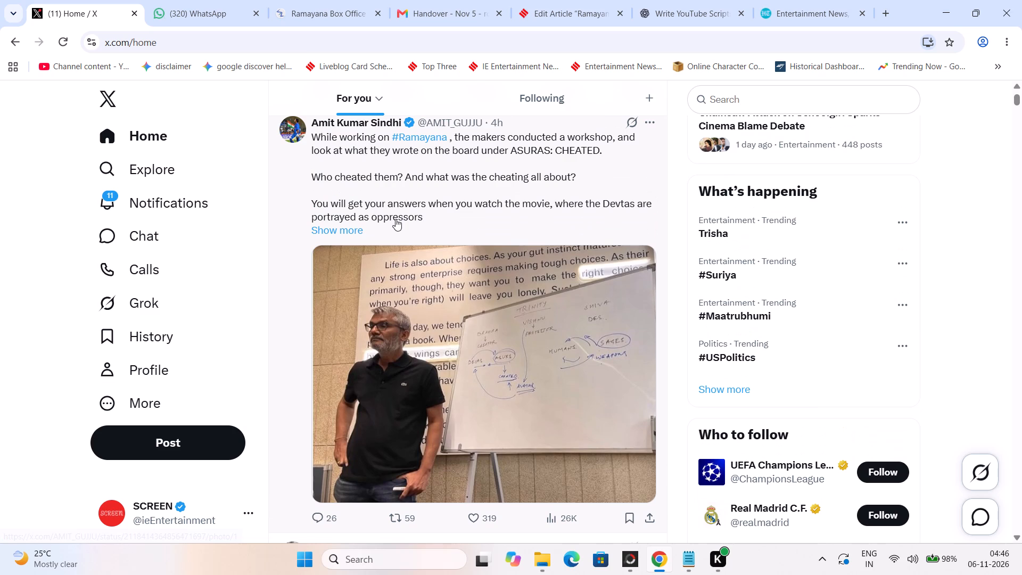
click(381, 224)
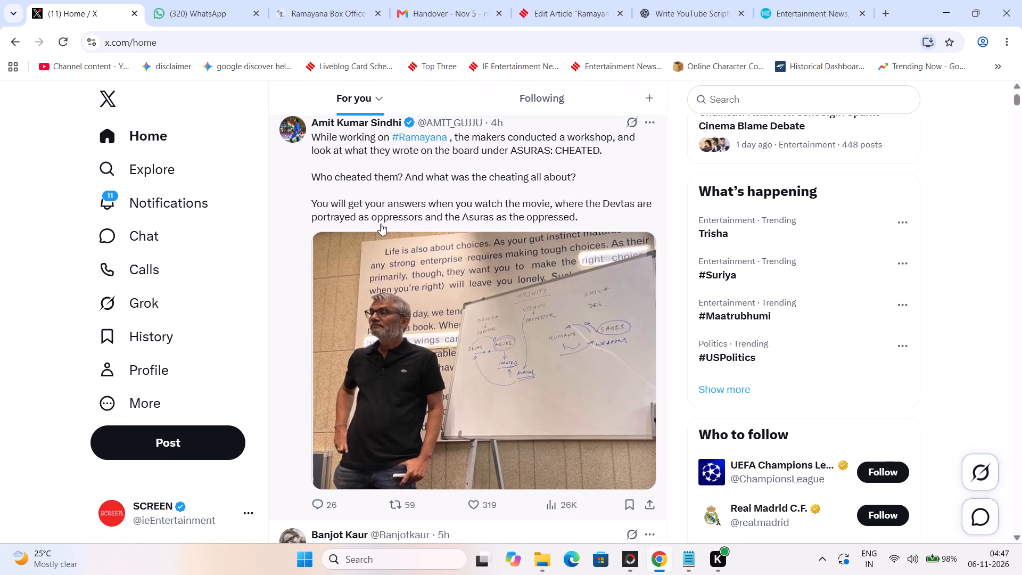
Open the feed post on web desks and legalised plagiarism that quotes The Hindu, and view its replies.
scroll(381, 224, down, 4)
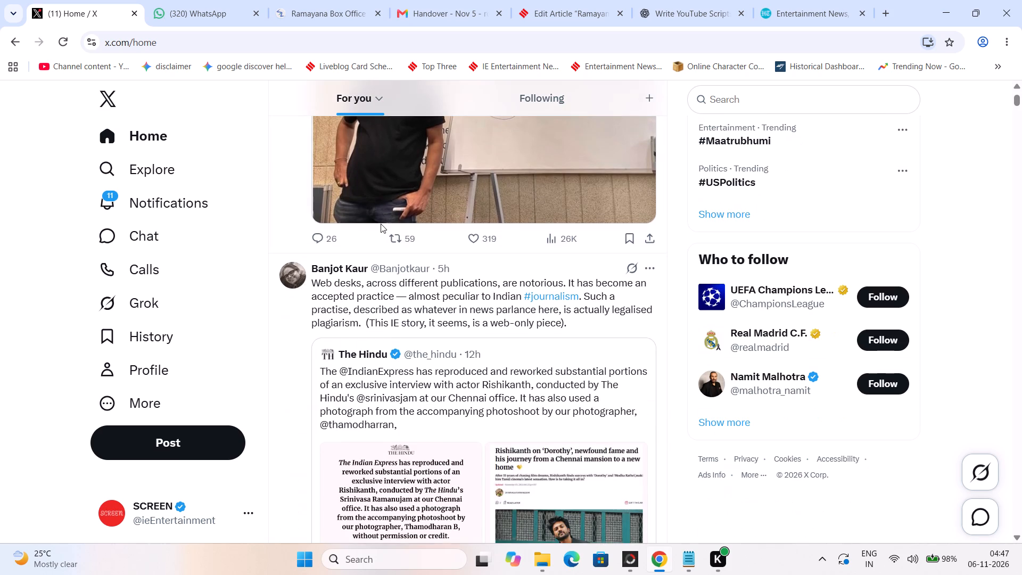
scroll(381, 224, down, 3)
scroll(381, 224, up, 1)
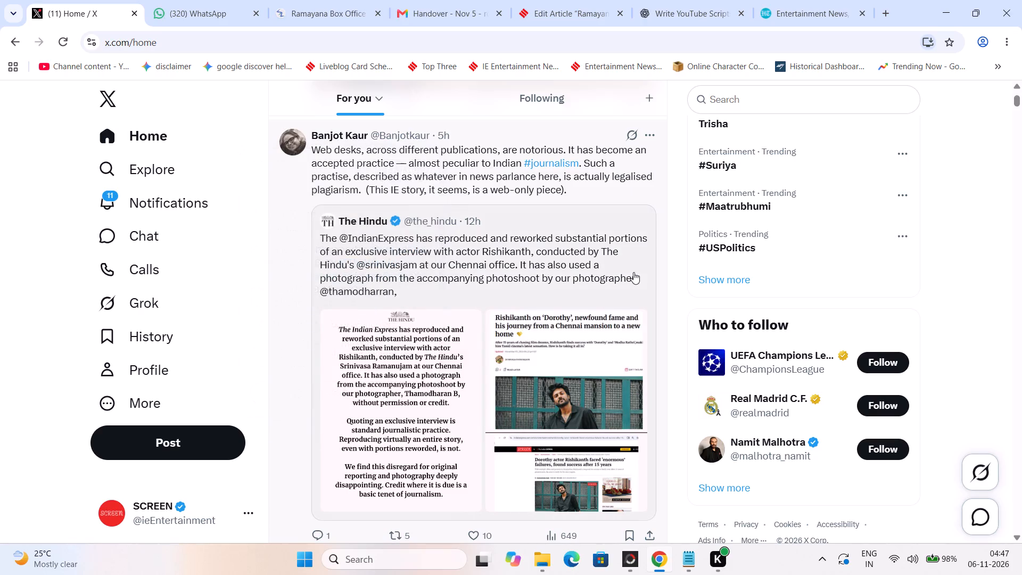
scroll(633, 272, down, 6)
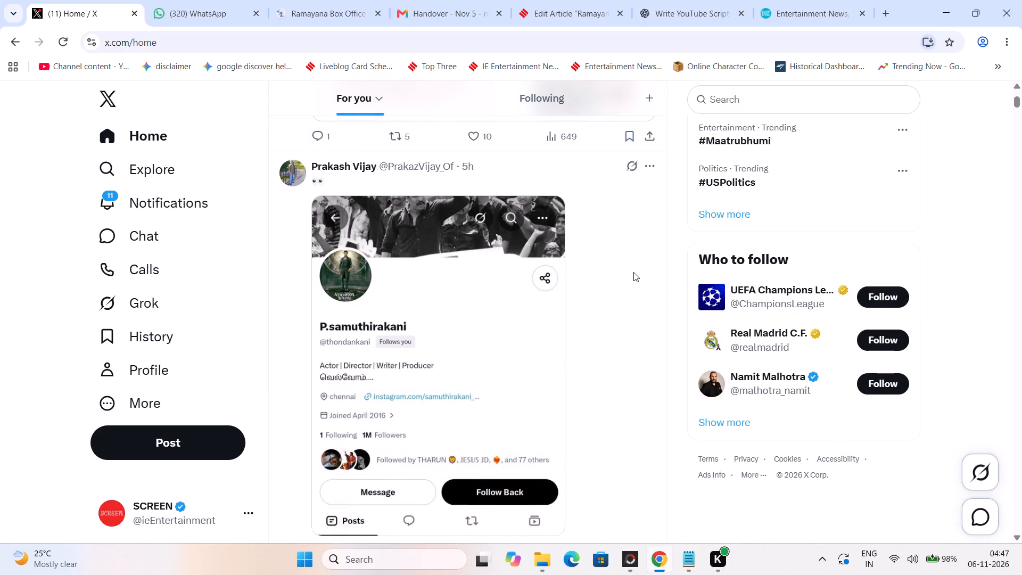
click(295, 134)
scroll(295, 134, down, 4)
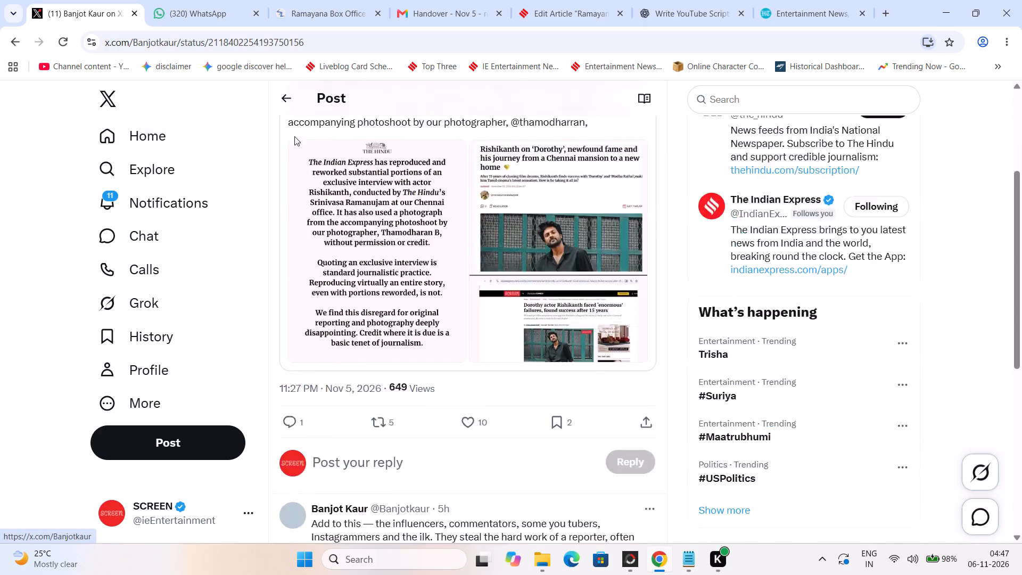
Read the reply under the open post about The Hindu's plagiarism complaint.
scroll(294, 136, down, 4)
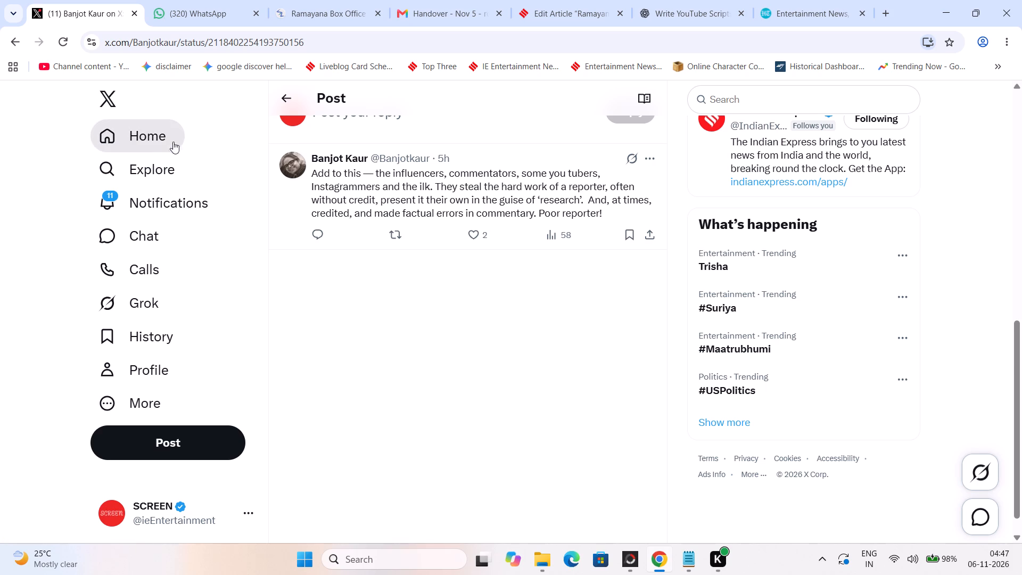
Return to the X home page, browse the For you feed and load its new posts.
click(109, 108)
scroll(615, 280, down, 5)
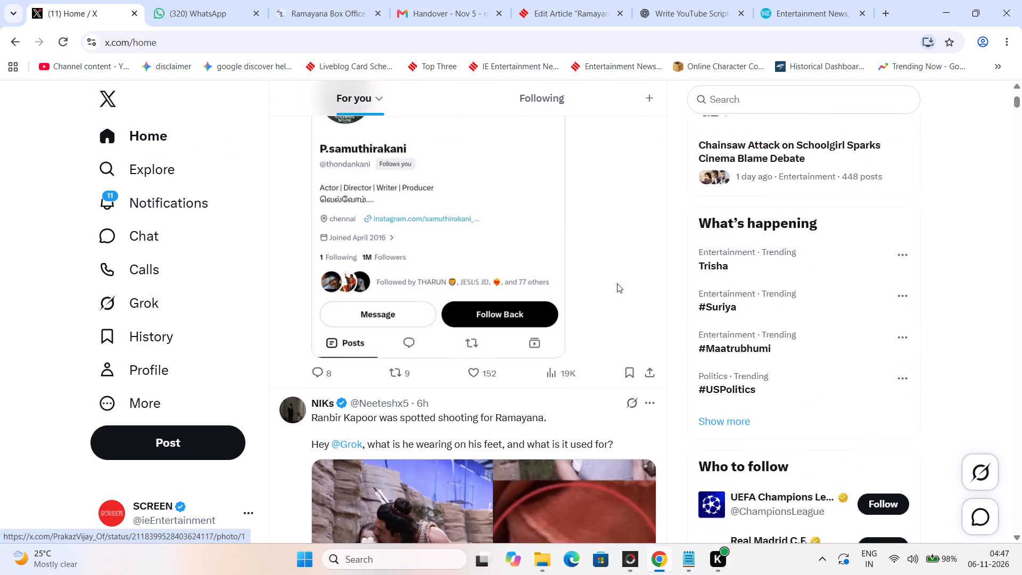
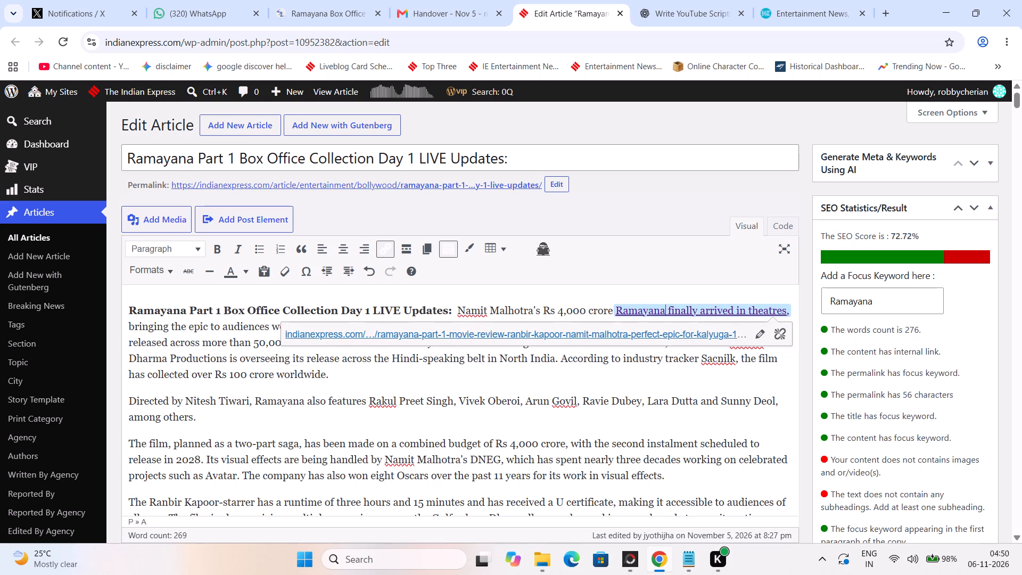
In the article's opening sentence, replace "bringing the epic to audiences worldwide" with "to a positive response".
key(Right)
key(Right)
key(Right)
key(Right)
key(Right)
key(Right)
key(Right)
key(Right)
key(Right)
key(Right)
key(Right)
key(Right)
key(Right)
key(Right)
key(Right)
key(Right)
key(Right)
key(Right)
key(Right)
key(Right)
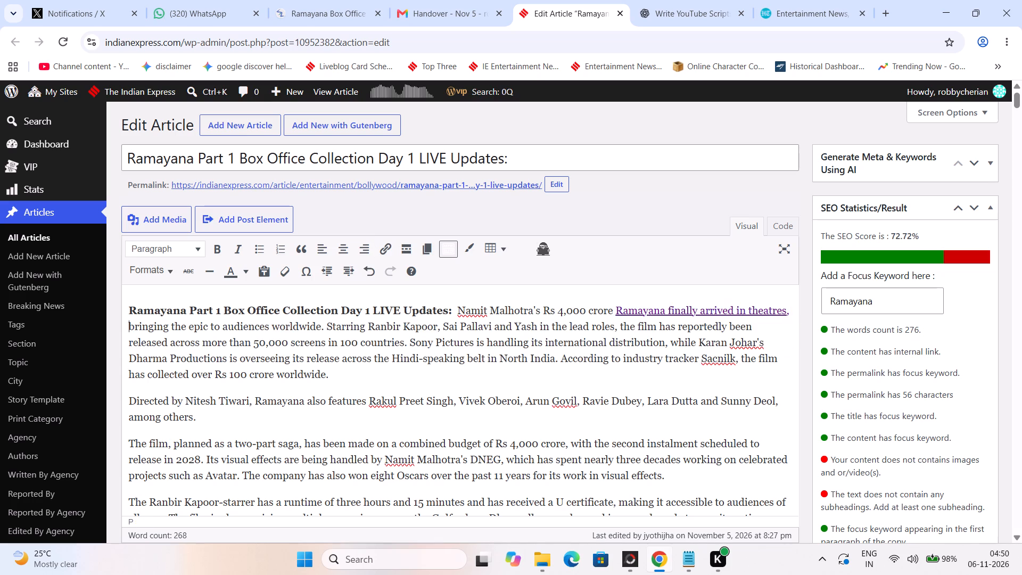
key(Left)
key(Left)
key(BackSpace)
key(BackSpace)
key(BackSpace)
key(BackSpace)
key(BackSpace)
key(BackSpace)
key(BackSpace)
key(BackSpace)
key(BackSpace)
key(BackSpace)
key(BackSpace)
key(BackSpace)
key(BackSpace)
key(BackSpace)
key(BackSpace)
key(BackSpace)
key(BackSpace)
key(BackSpace)
key(BackSpace)
key(BackSpace)
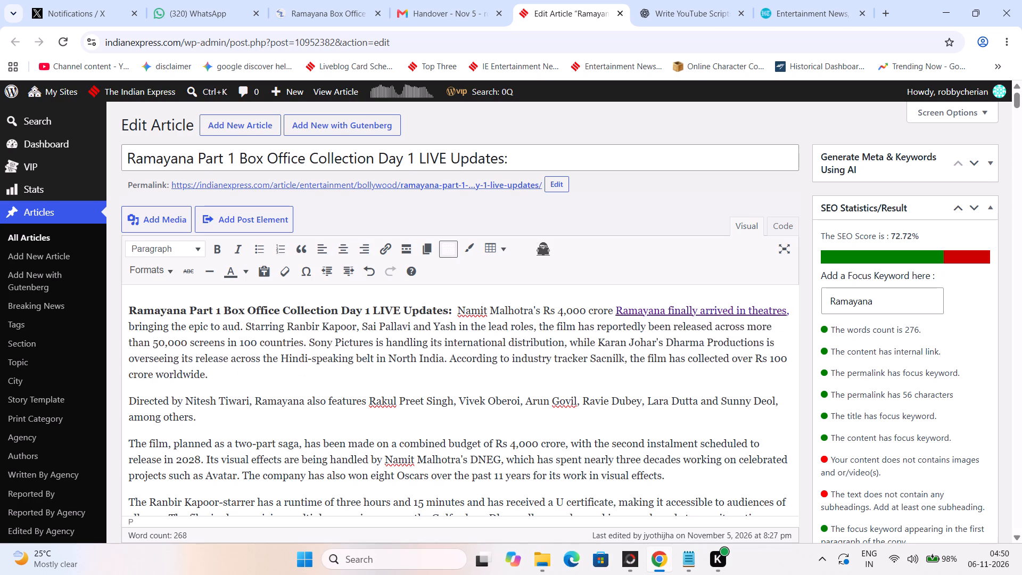
key(BackSpace)
key(BackSpace)
key(BackSpace)
key(BackSpace)
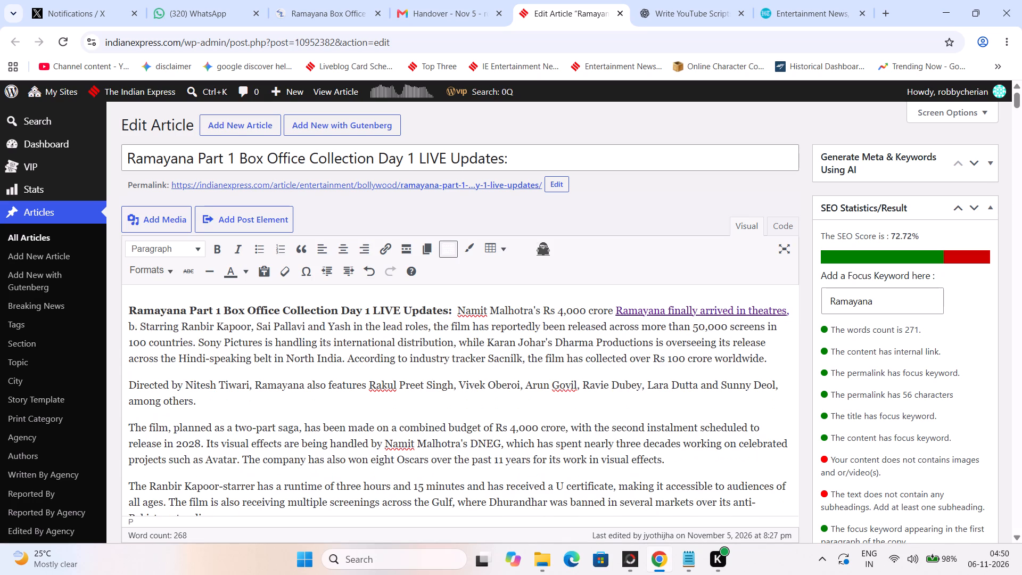
key(BackSpace)
text(to)
key(space)
key(space)
key(BackSpace)
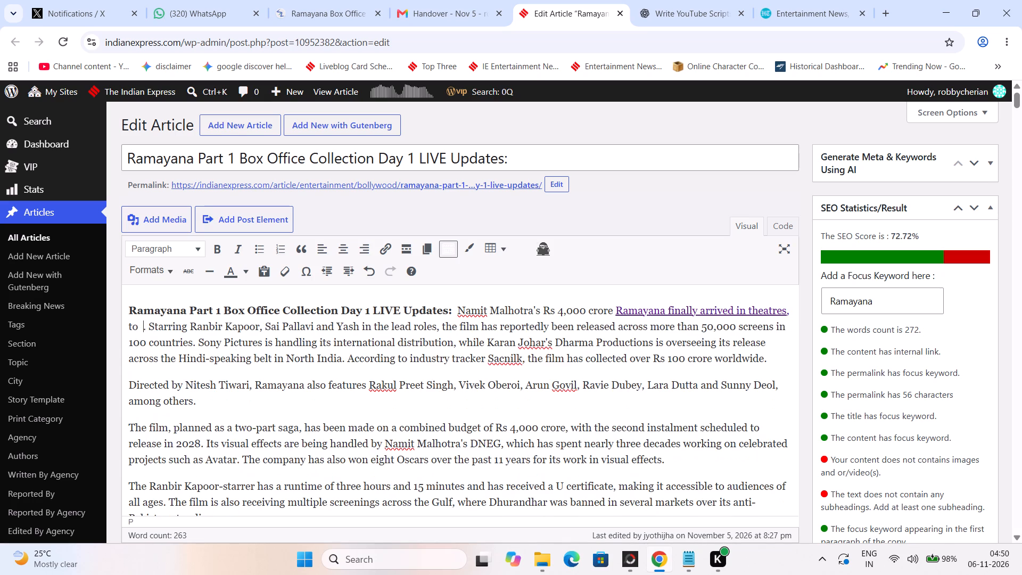
text(a posiwi)
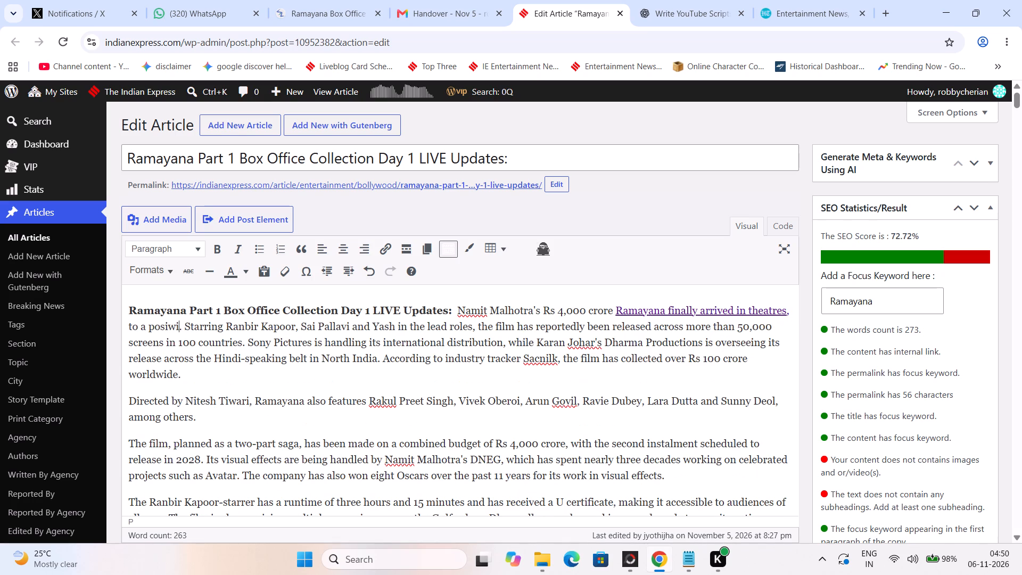
key(BackSpace)
key(BackSpace)
text(tive reposnse)
Replace "arrived in" with "released" in the opening sentence's linked phrase about Ramayana reaching theatres.
key(Left)
key(Left)
key(Left)
key(Left)
key(Left)
key(Left)
key(Left)
key(Left)
key(Left)
key(Left)
key(Left)
key(Left)
key(Left)
key(Left)
key(Left)
key(Left)
key(Left)
key(Left)
key(Left)
key(Left)
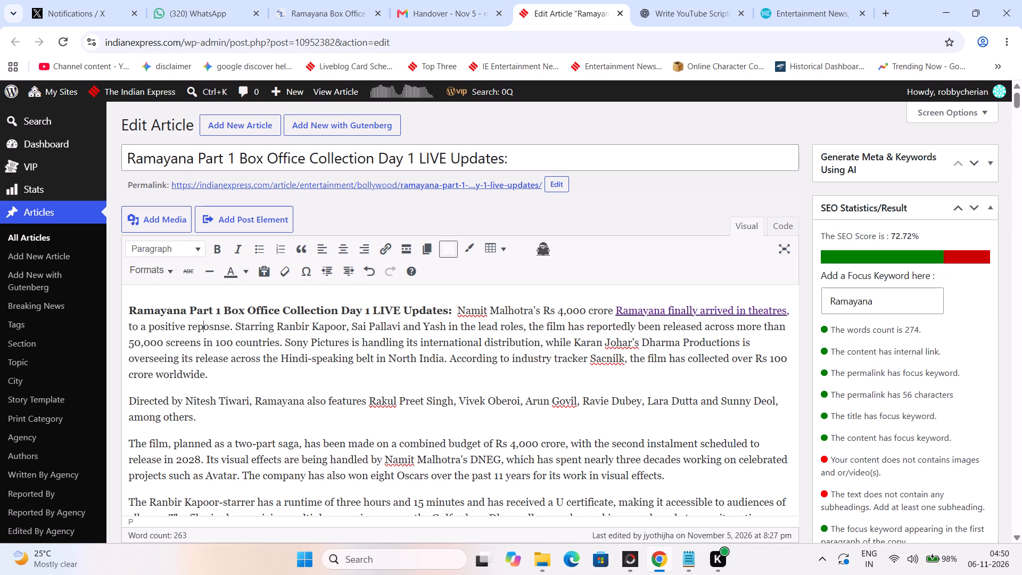
key(BackSpace)
key(BackSpace)
key(BackSpace)
key(BackSpace)
key(BackSpace)
key(BackSpace)
key(BackSpace)
key(BackSpace)
key(BackSpace)
key(BackSpace)
key(BackSpace)
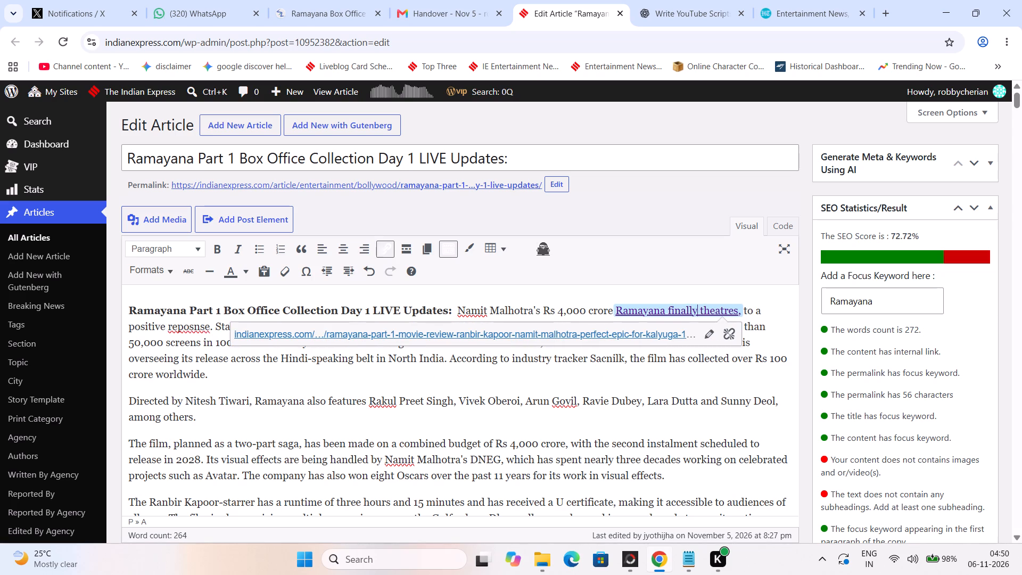
key(space)
text(r)
text(elease)
key(d)
Remove the comma after the linked word "theatres" and add unlinked text "on Thursday" after it.
key(Right)
key(Right)
key(Right)
key(Right)
key(Right)
key(Right)
key(Right)
key(Right)
key(Right)
key(Right)
key(Right)
key(Right)
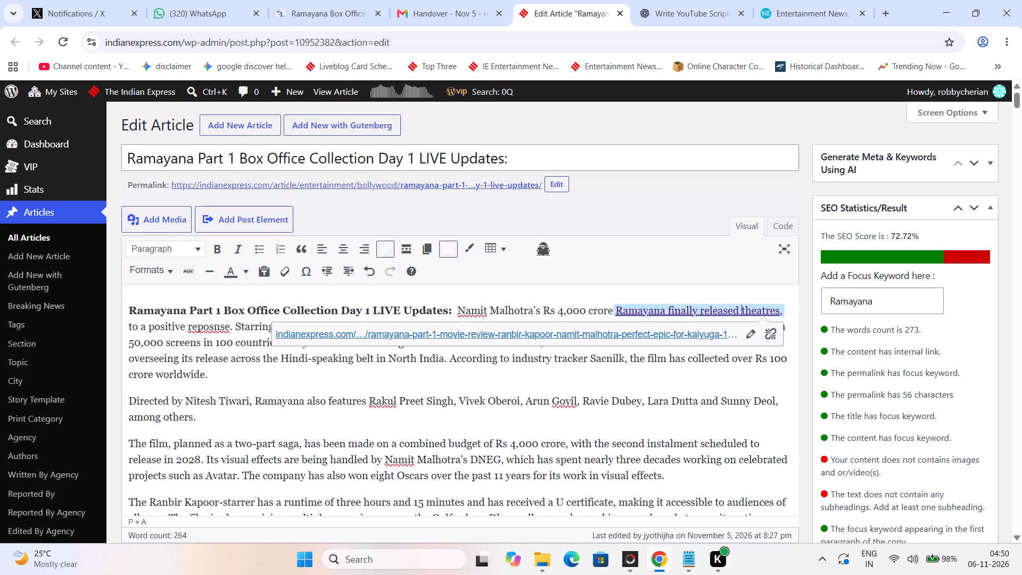
key(Left)
key(BackSpace)
key(BackSpace)
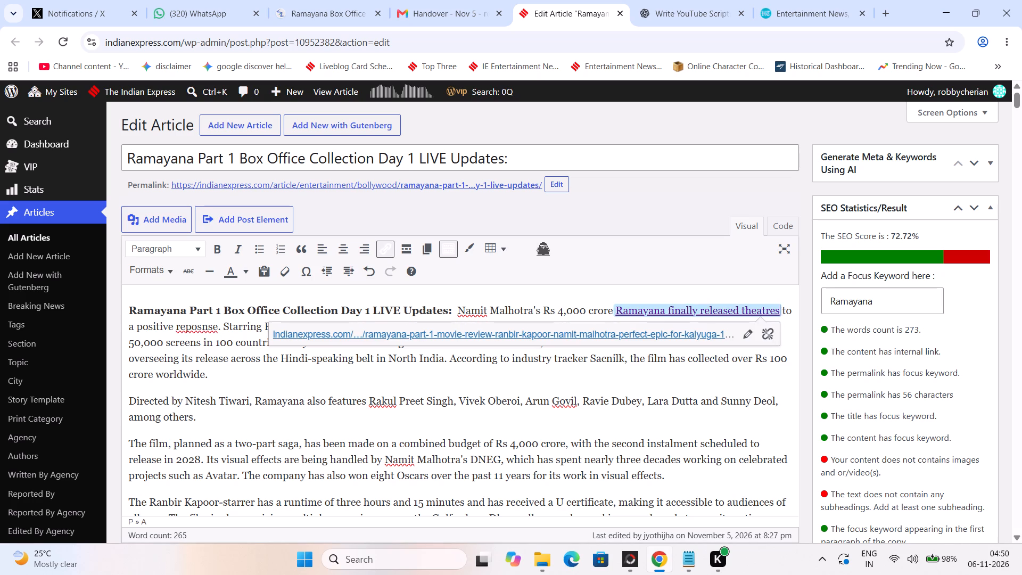
key(Right)
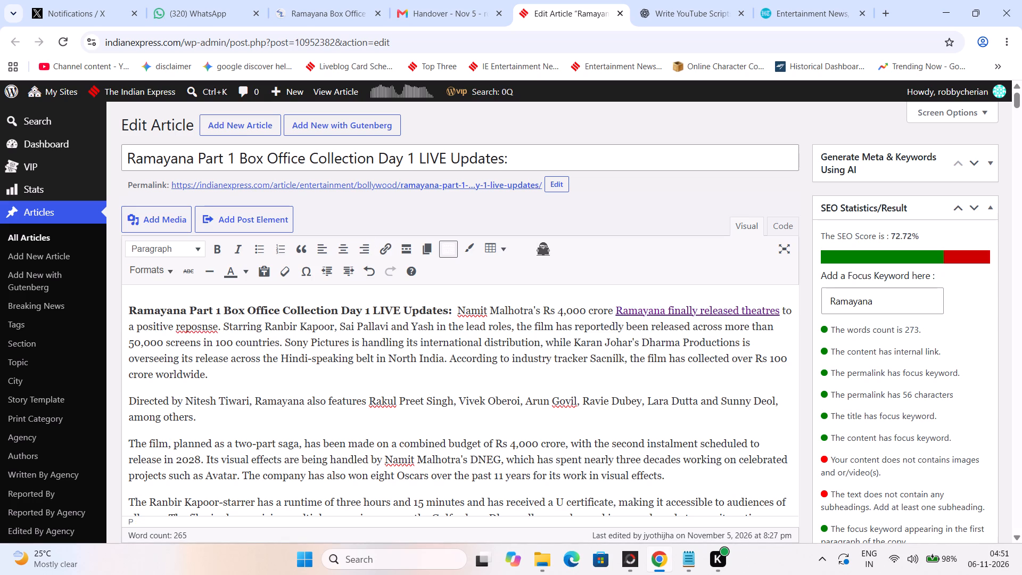
key(space)
text(on)
key(space)
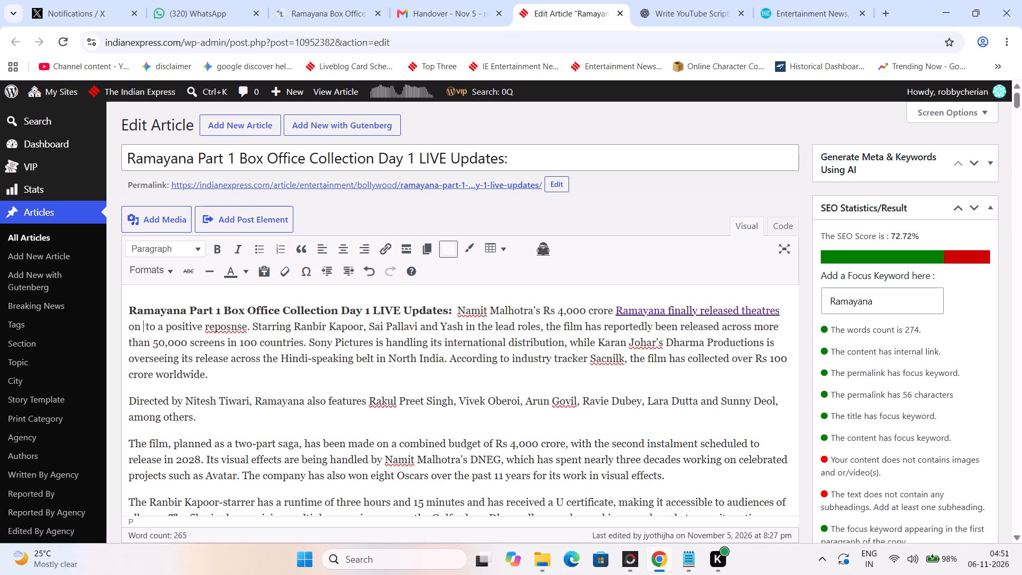
key(BackSpace)
key(r)
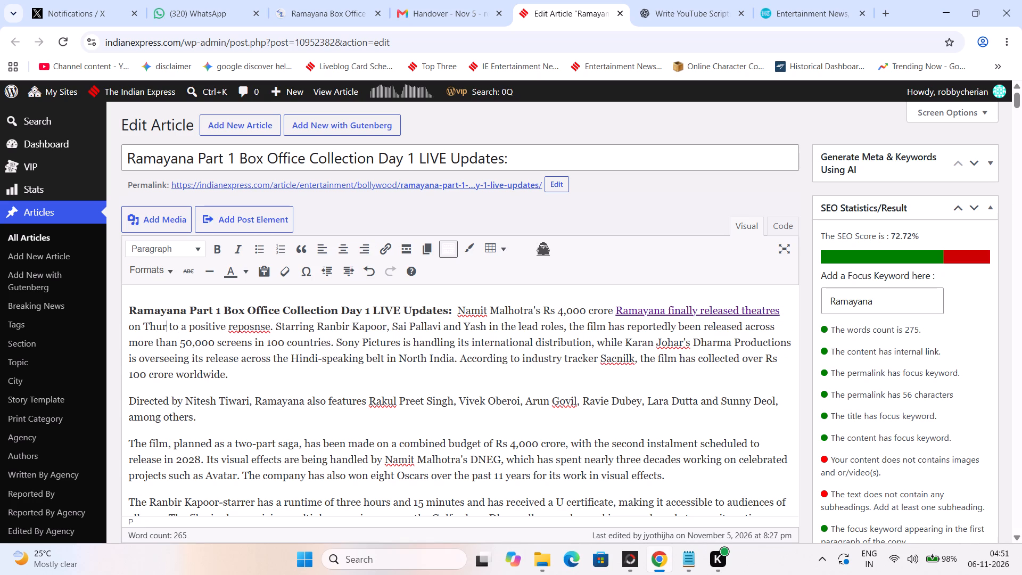
text(sday)
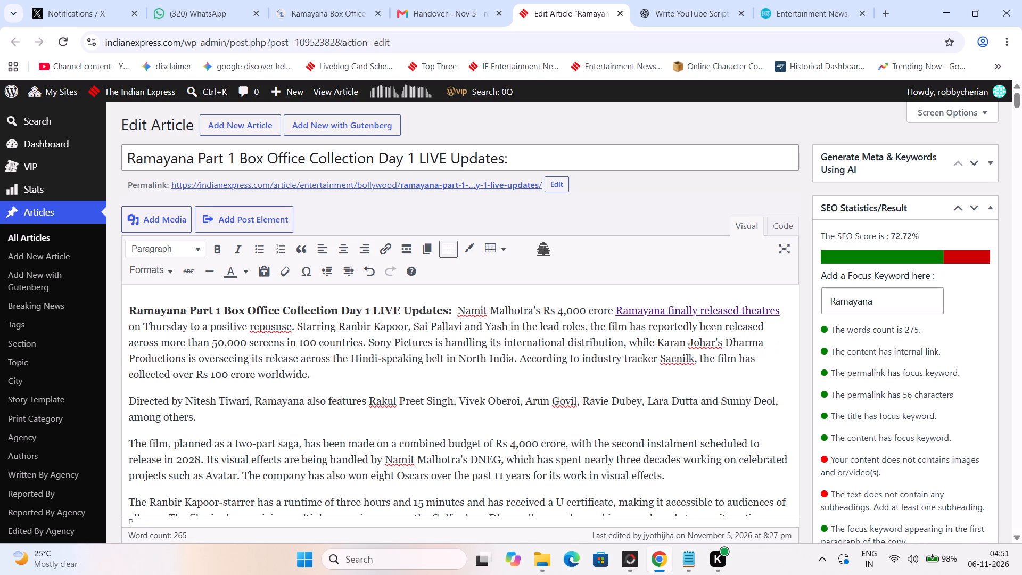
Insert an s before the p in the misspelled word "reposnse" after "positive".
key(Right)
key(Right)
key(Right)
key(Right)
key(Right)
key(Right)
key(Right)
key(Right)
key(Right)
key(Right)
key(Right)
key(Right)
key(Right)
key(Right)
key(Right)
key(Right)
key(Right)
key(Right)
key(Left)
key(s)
Split the opening paragraph before "Starring Ranbir Kapoor", leaving an empty paragraph between the two parts.
key(Right)
key(Right)
key(Right)
key(Right)
key(Right)
key(Right)
key(Right)
key(Right)
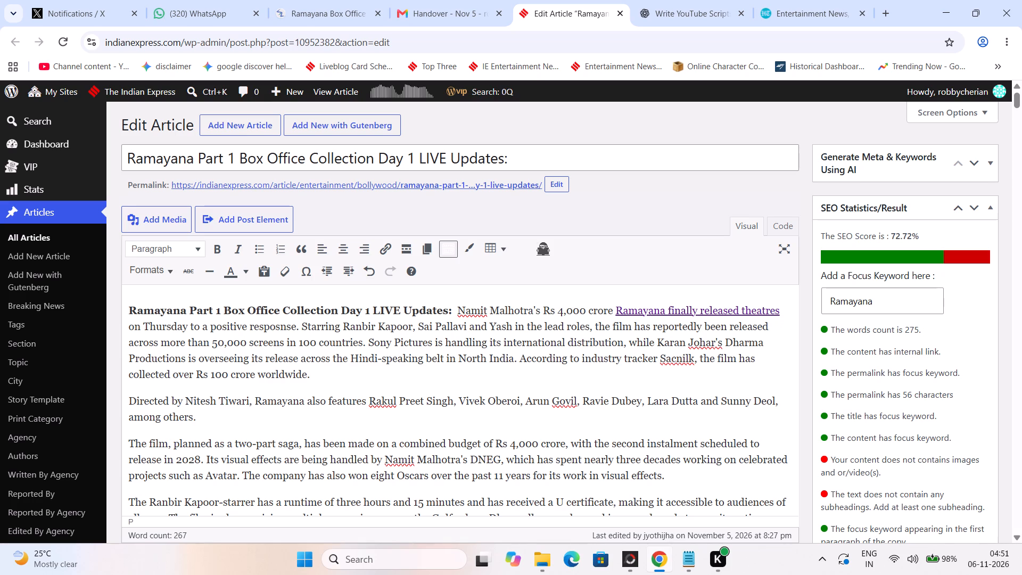
key(BackSpace)
key(Return)
key(Return)
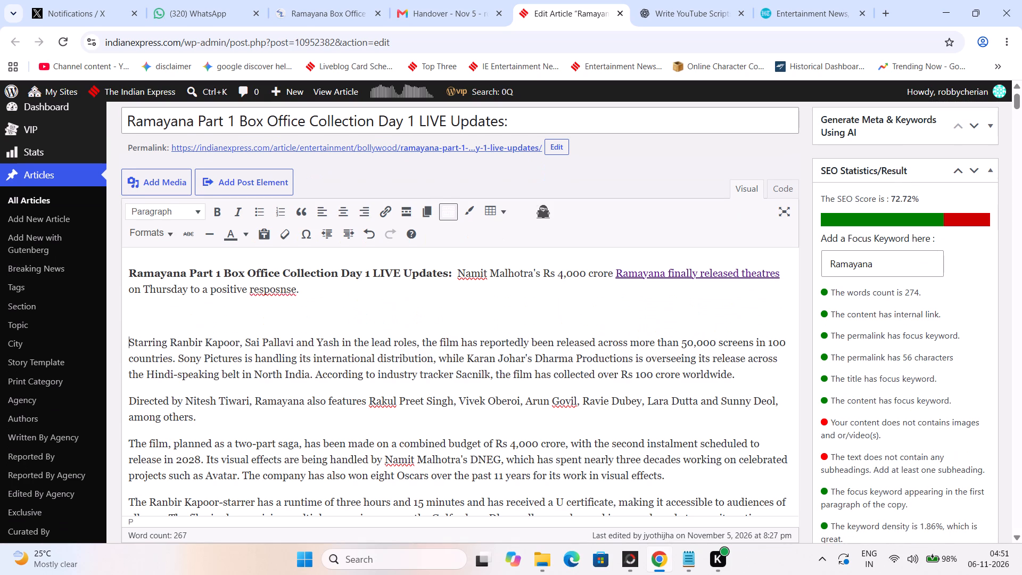
Correct the misspelled word at the end of the opening sentence to "response".
right_click(266, 292)
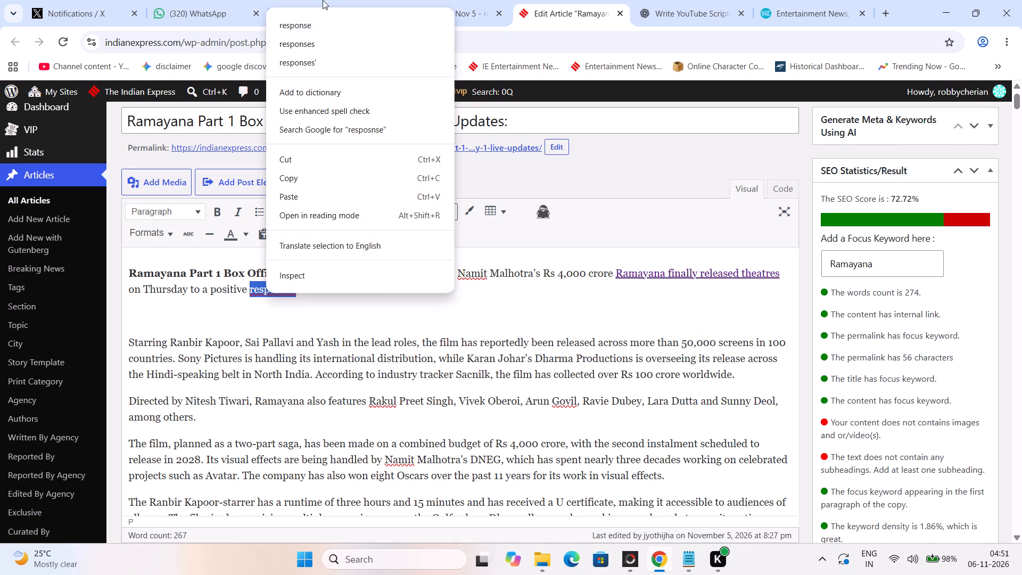
click(312, 26)
Copy Sacnilk's Day 1 passage from "Ramayana collected a net" through "₹64.85 Cr so far" and paste it into the article's empty paragraph.
click(320, 0)
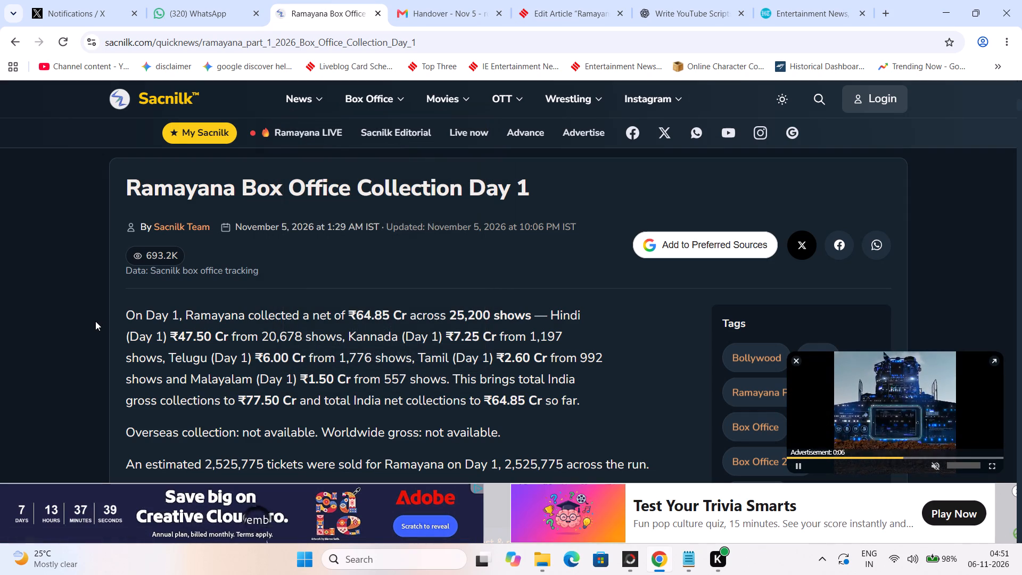
scroll(95, 321, down, 1)
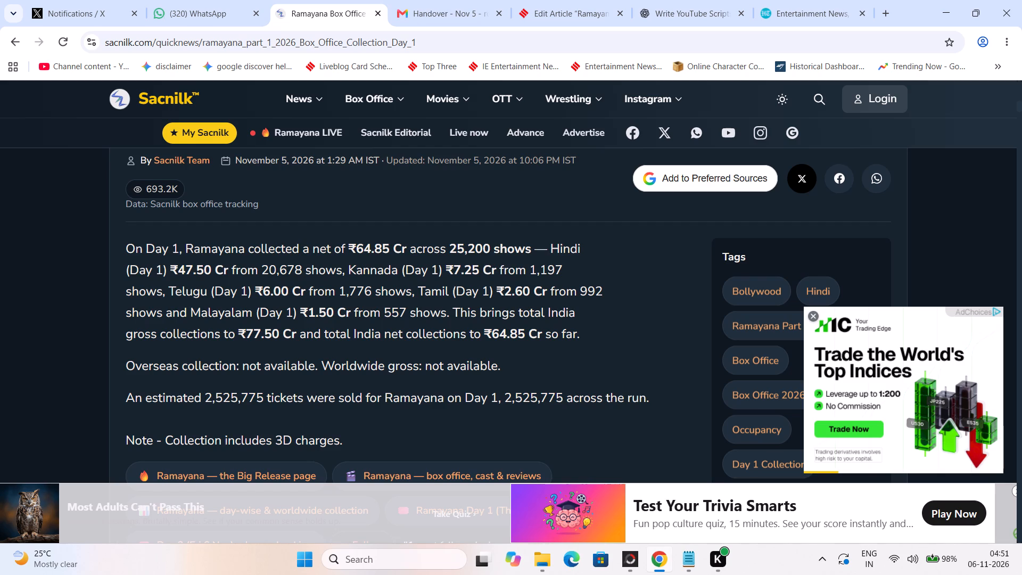
drag(580, 333, 146, 244)
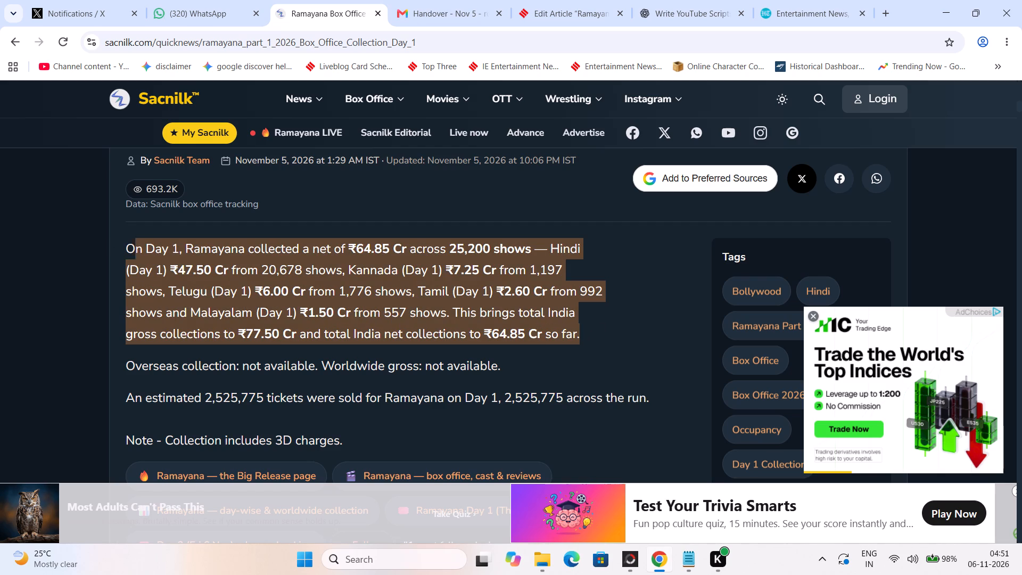
drag(146, 244, 185, 252)
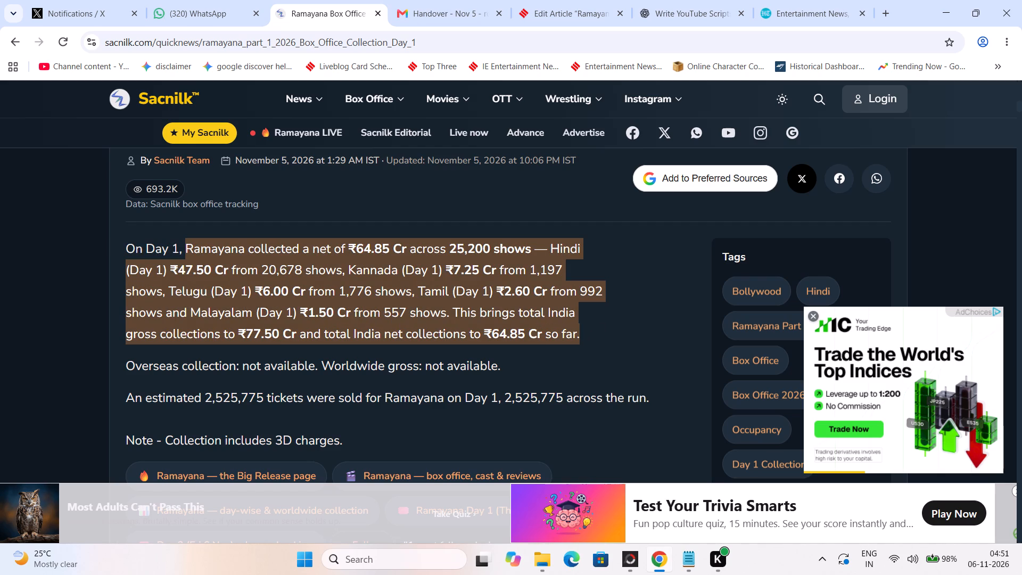
right_click(185, 252)
click(217, 276)
click(599, 0)
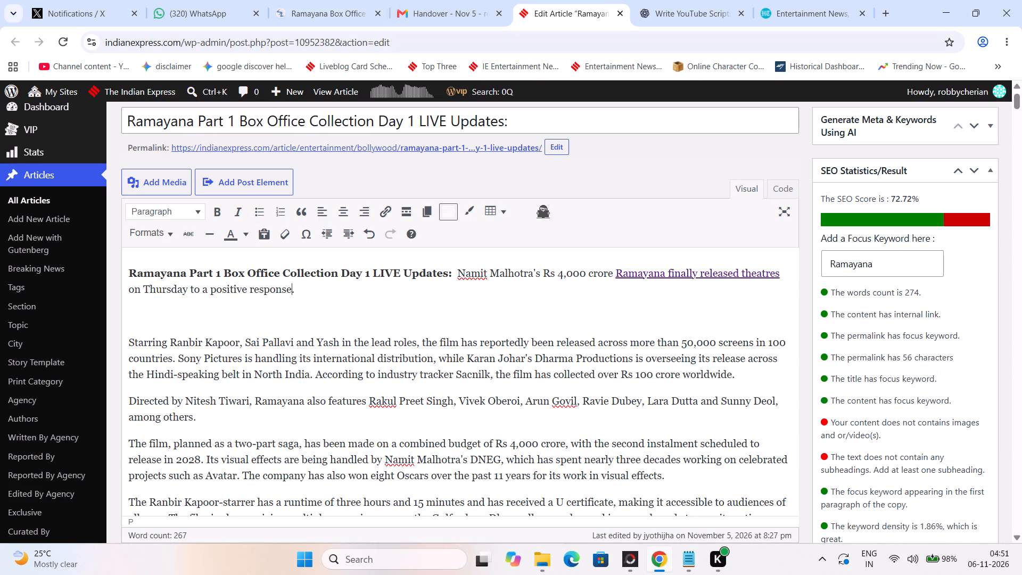
click(259, 314)
right_click(259, 314)
click(342, 178)
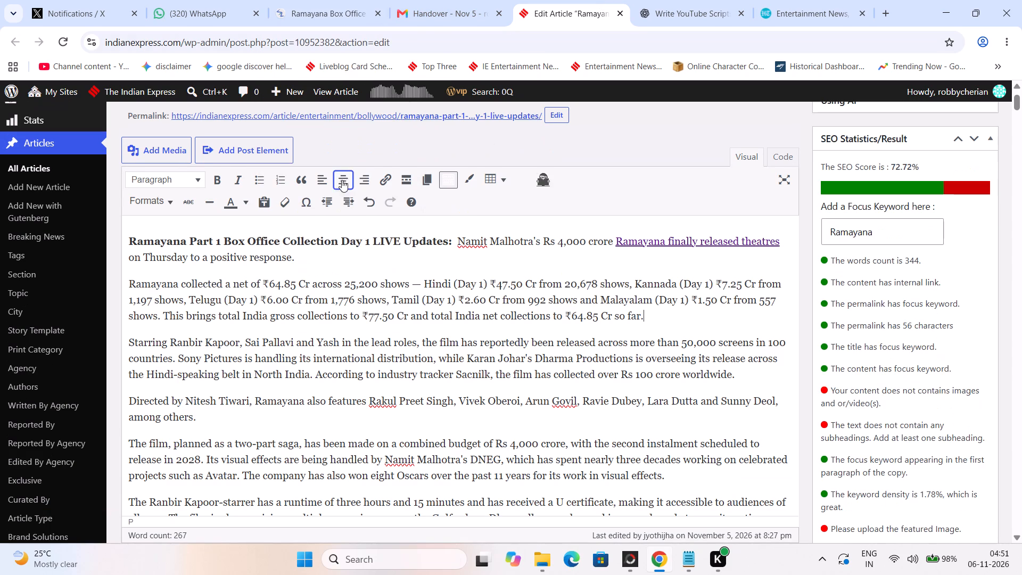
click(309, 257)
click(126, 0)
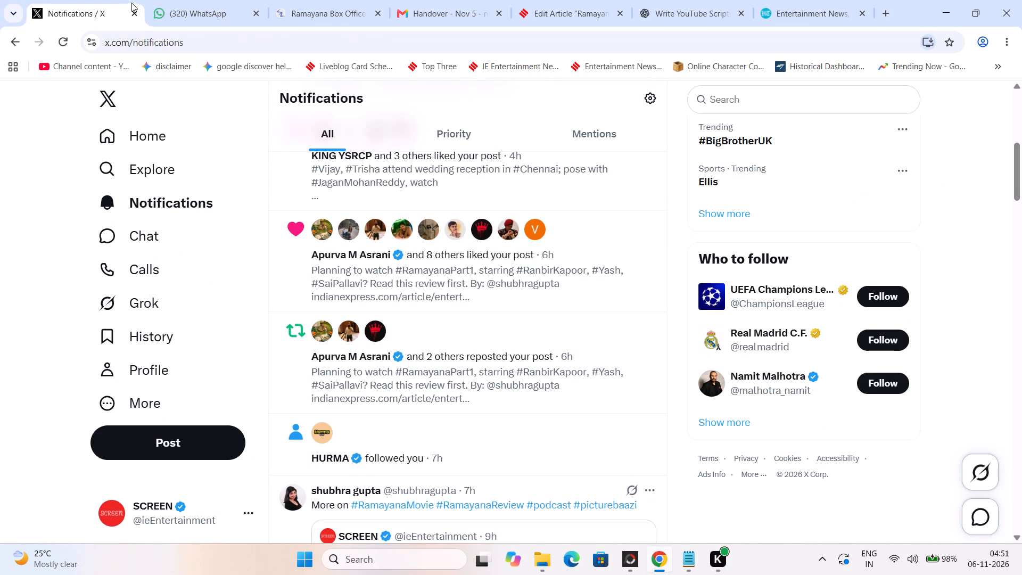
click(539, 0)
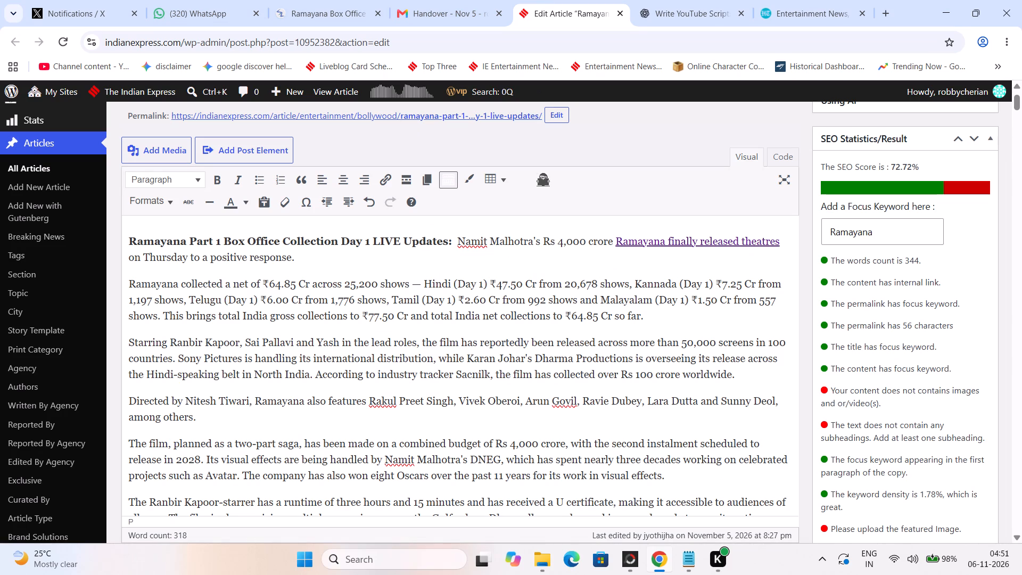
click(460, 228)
Remove the extra space before "Namit Malhotra's" in the opening paragraph.
key(BackSpace)
After "positive response." in the opening paragraph, add "And this has been reflect in the collection as well".
key(Down)
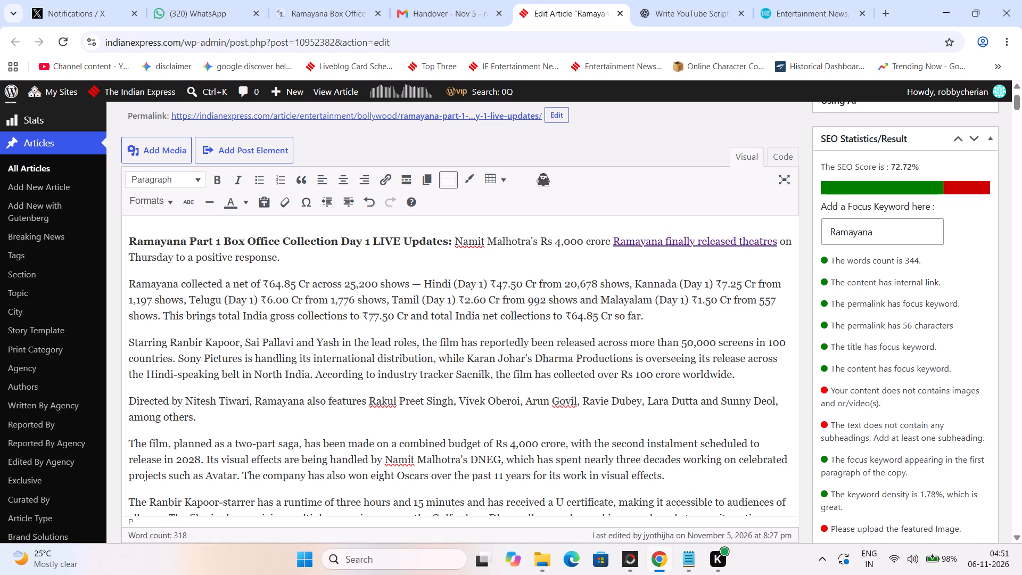
key(t)
key(BackSpace)
key(a)
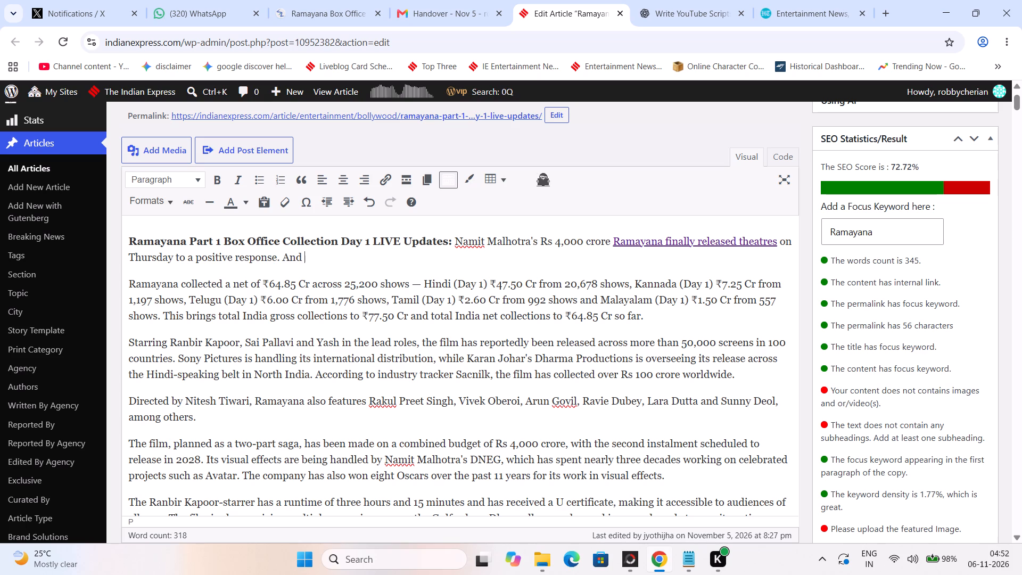
key(BackSpace)
text(e)
key(space)
key(BackSpace)
key(BackSpace)
key(BackSpace)
key(BackSpace)
text(this has been re)
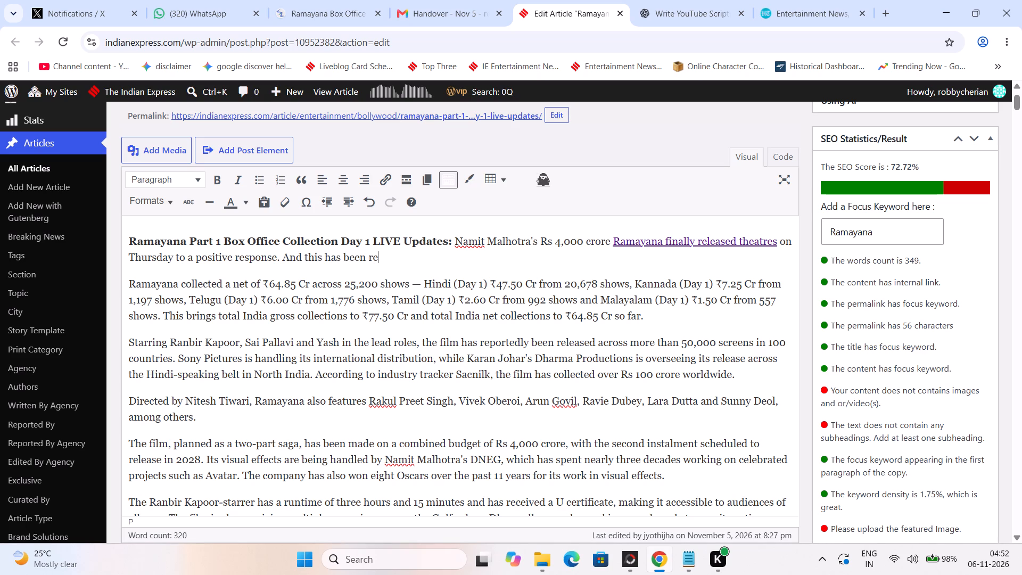
text(flect in teh coll)
key(BackSpace)
key(BackSpace)
key(BackSpace)
key(BackSpace)
key(BackSpace)
key(BackSpace)
key(BackSpace)
text(he collection as well,)
key(space)
key(BackSpace)
key(BackSpace)
key(space)
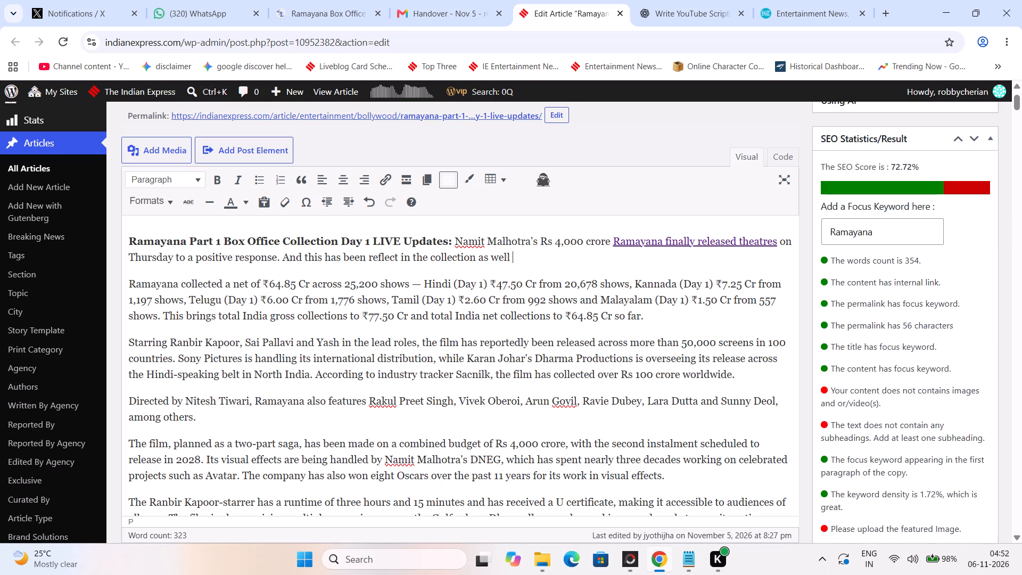
Continue the new sentence with "as the film".
key(BackSpace)
key(space)
text(as the film has)
key(space)
text(earn)
key(BackSpace)
key(BackSpace)
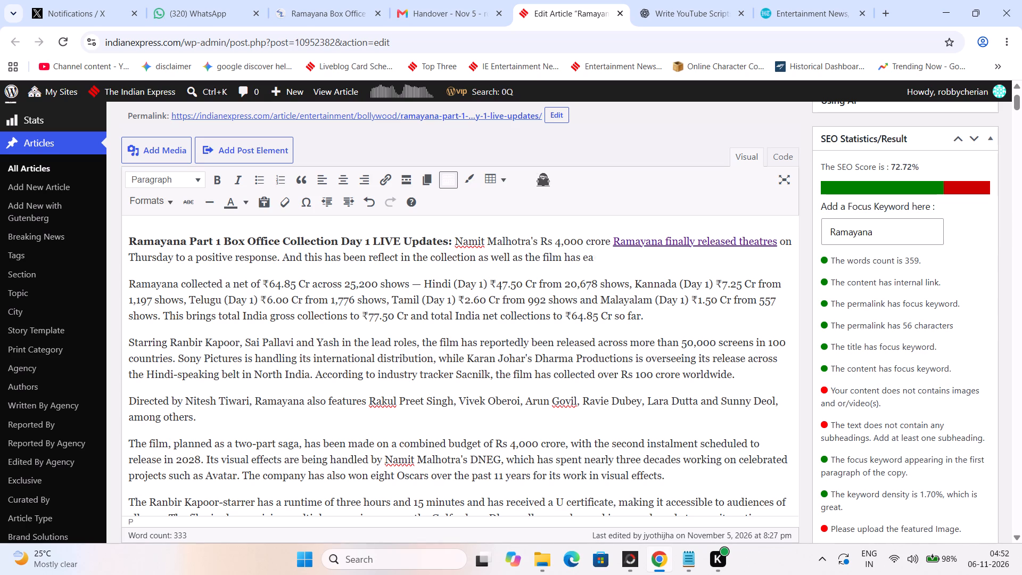
key(BackSpace)
key(BackSpace)
key(BackSpace)
key(BackSpace)
key(BackSpace)
key(BackSpace)
Join the Sacnilk paragraph onto the new sentence and remove "Ramayana" so it reads "as the film collected".
key(Delete)
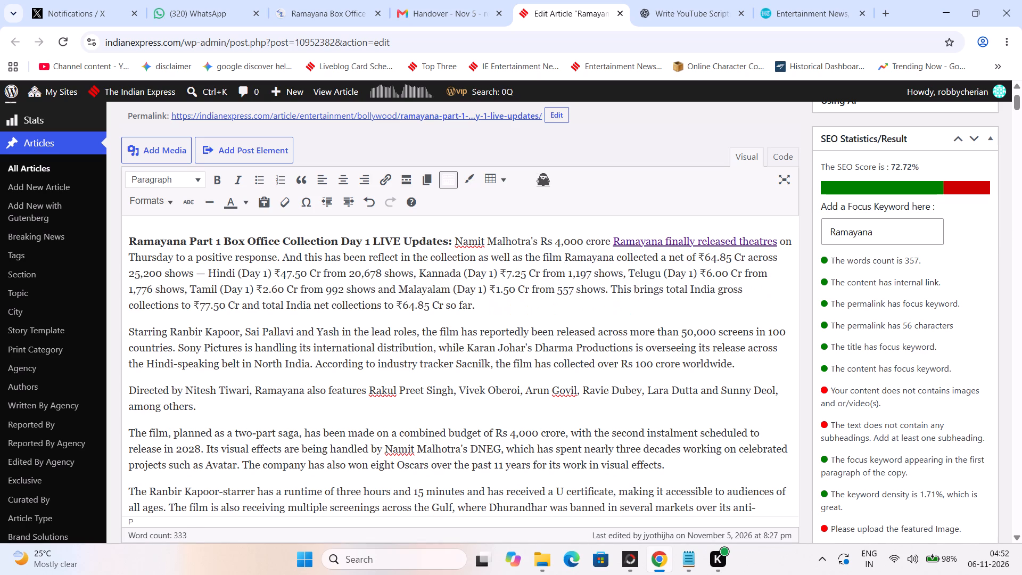
key(Delete)
key(Delete)
key(Delete)
key(Delete)
key(Delete)
key(Delete)
key(Delete)
key(Delete)
key(Delete)
key(Delete)
key(c)
Replace "a net of ₹" before 64.85 with "Rs" in the joined sentence.
key(Right)
key(Right)
key(Right)
key(Right)
key(Right)
key(Right)
key(Right)
key(Right)
key(Right)
key(Right)
key(Right)
key(Right)
key(Right)
key(Right)
key(Right)
key(Right)
key(Right)
key(Right)
key(Right)
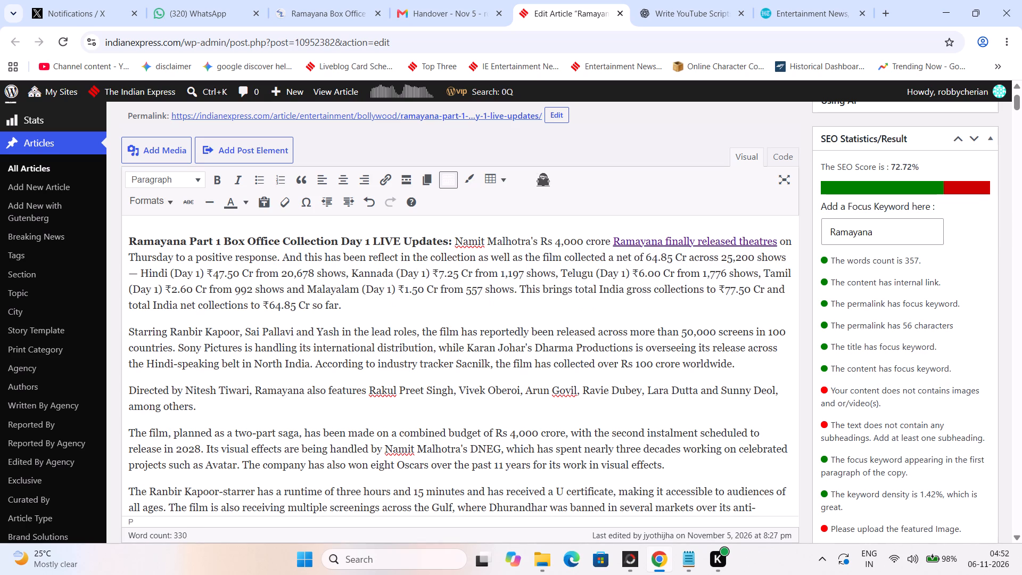
Change "Cr" after "Rs 64.85" to "crore".
key(Right)
key(Right)
key(Right)
key(Right)
key(Right)
key(Right)
key(Right)
key(Right)
key(Right)
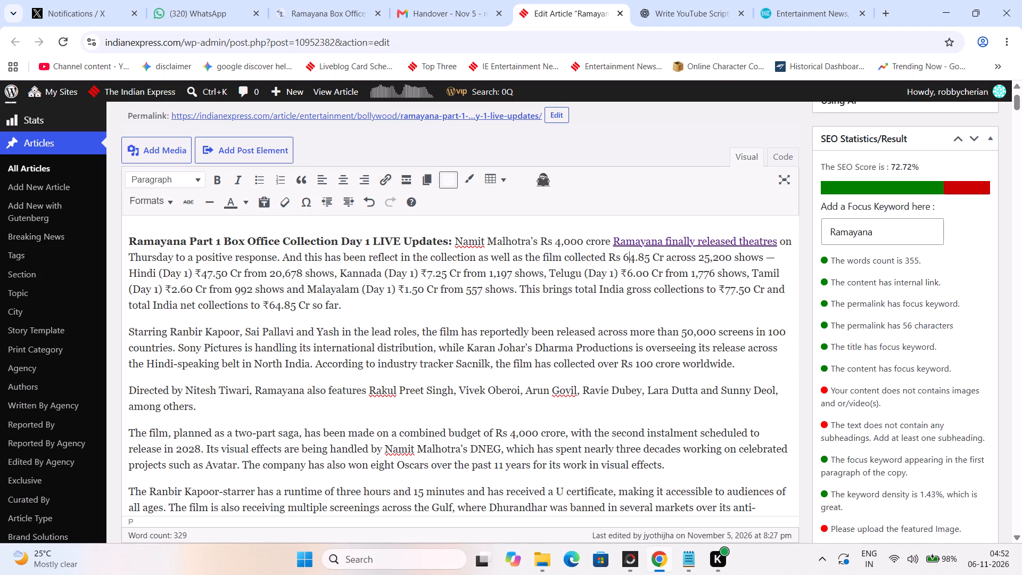
key(BackSpace)
key(BackSpace)
key(BackSpace)
text(crore)
key(space)
Add "on Day 1." after "25,200 shows" and start a new paragraph before the "— Hindi" language breakdown.
key(Right)
key(Right)
key(Right)
key(Right)
key(Right)
key(Right)
key(Right)
key(Right)
key(Right)
key(Right)
key(Right)
key(Right)
key(Right)
key(Right)
key(Right)
key(Right)
key(Right)
key(Right)
key(Right)
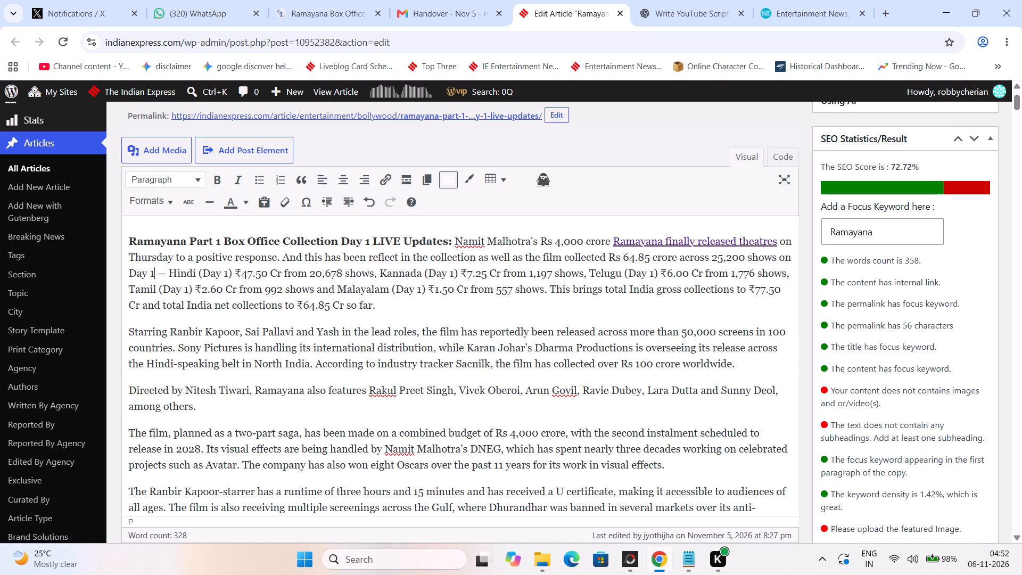
key(Return)
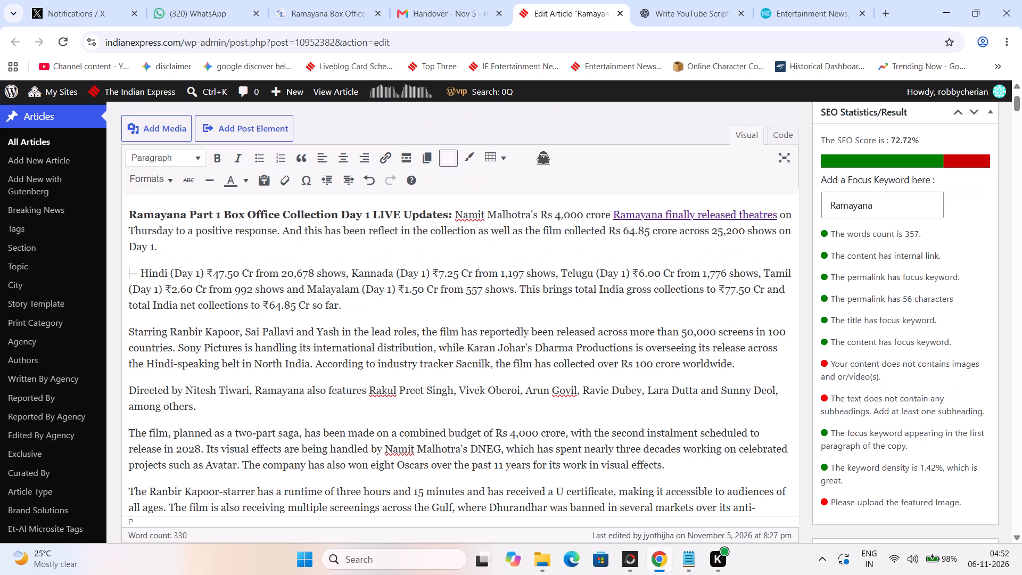
Move the sentence "This brings total India gross collections … so far." from the language breakdown to after "on Day 1.".
drag(570, 306, 522, 290)
key(ctrl+x)
click(227, 235)
click(220, 237)
click(211, 244)
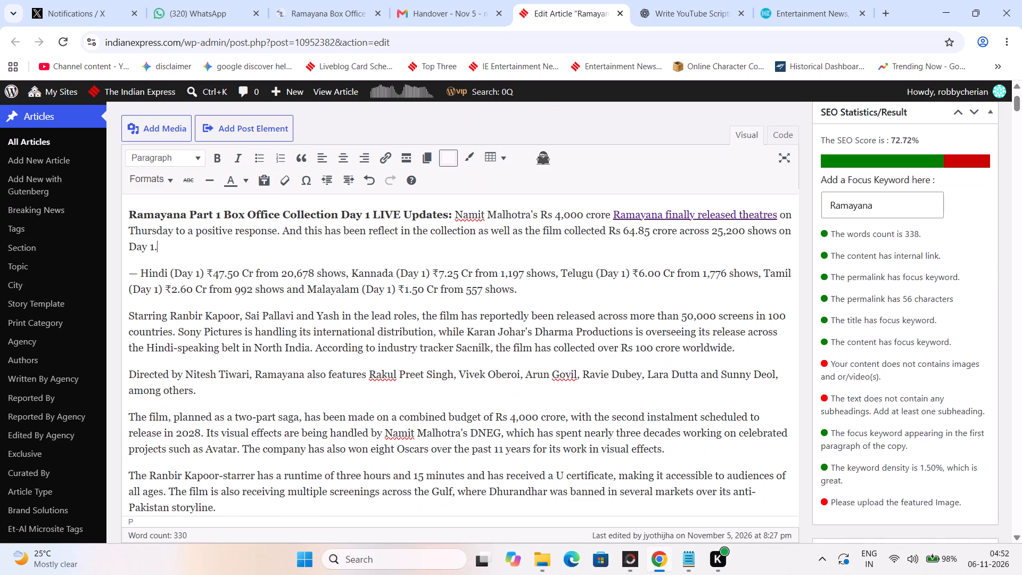
key(space)
key(ctrl+v)
click(162, 248)
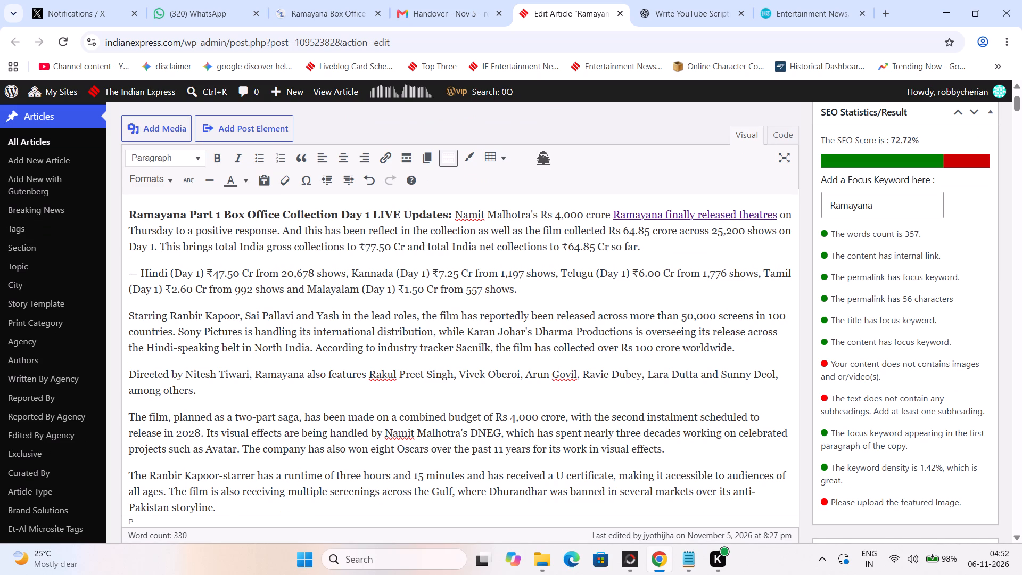
Replace "brings" with "took" in the sentence about total India gross and net collections.
drag(182, 247, 213, 247)
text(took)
Replace the ₹ symbol before 77.50 with "Rs" in the gross collections sentence.
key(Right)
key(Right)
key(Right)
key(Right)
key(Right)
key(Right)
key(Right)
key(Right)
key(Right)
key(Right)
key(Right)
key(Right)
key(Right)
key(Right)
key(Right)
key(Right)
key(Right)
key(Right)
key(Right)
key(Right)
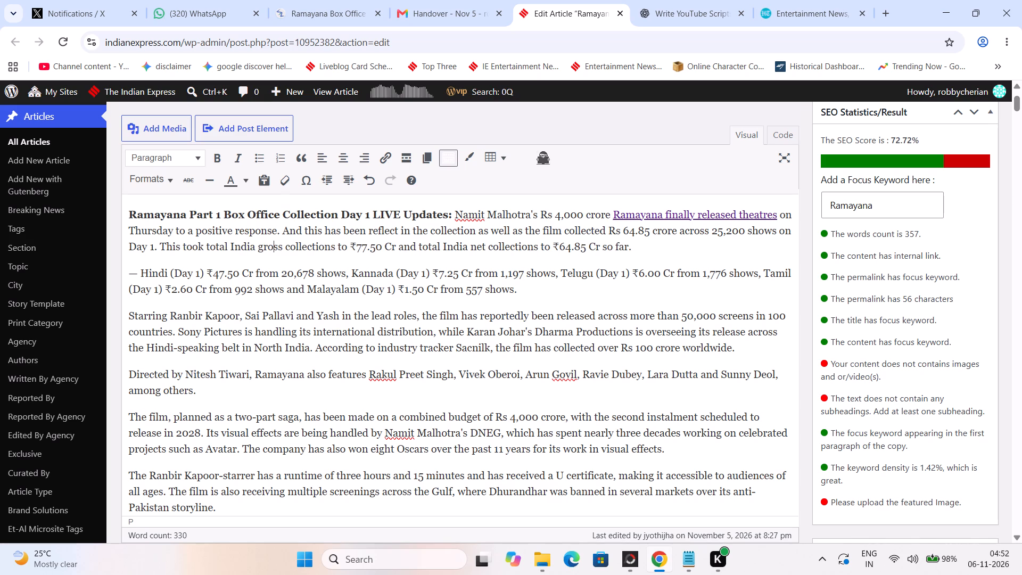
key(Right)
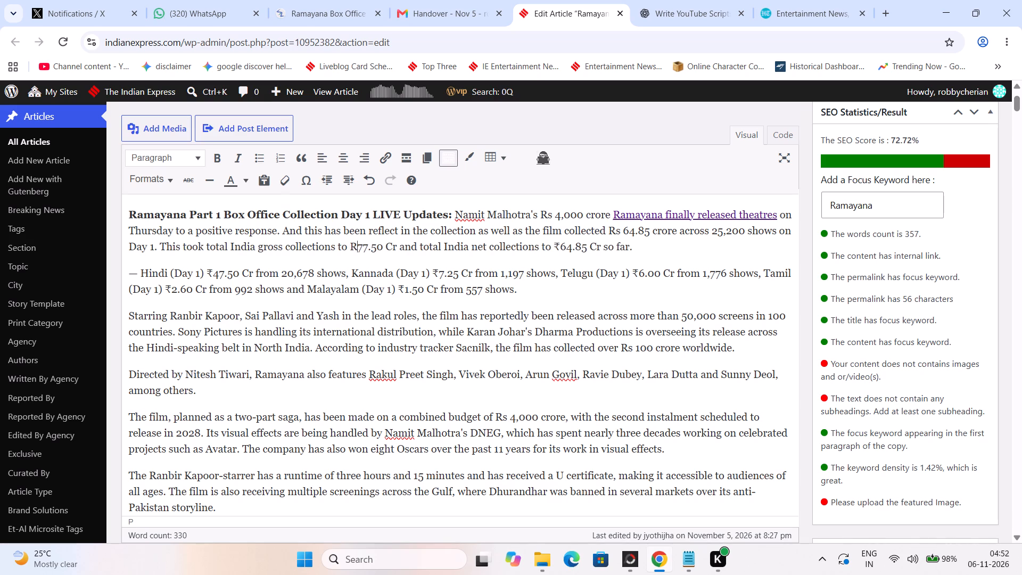
Change "Cr" after "Rs 77.50" to "crore".
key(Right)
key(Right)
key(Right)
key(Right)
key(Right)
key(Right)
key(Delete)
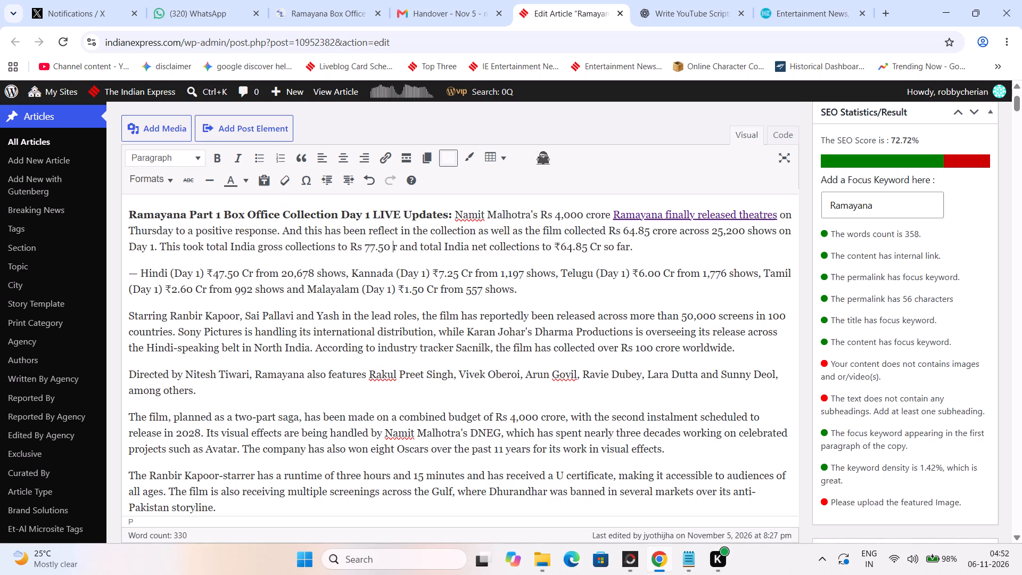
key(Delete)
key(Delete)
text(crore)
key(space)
Change "gross collections" to the singular "gross collection" in the same sentence.
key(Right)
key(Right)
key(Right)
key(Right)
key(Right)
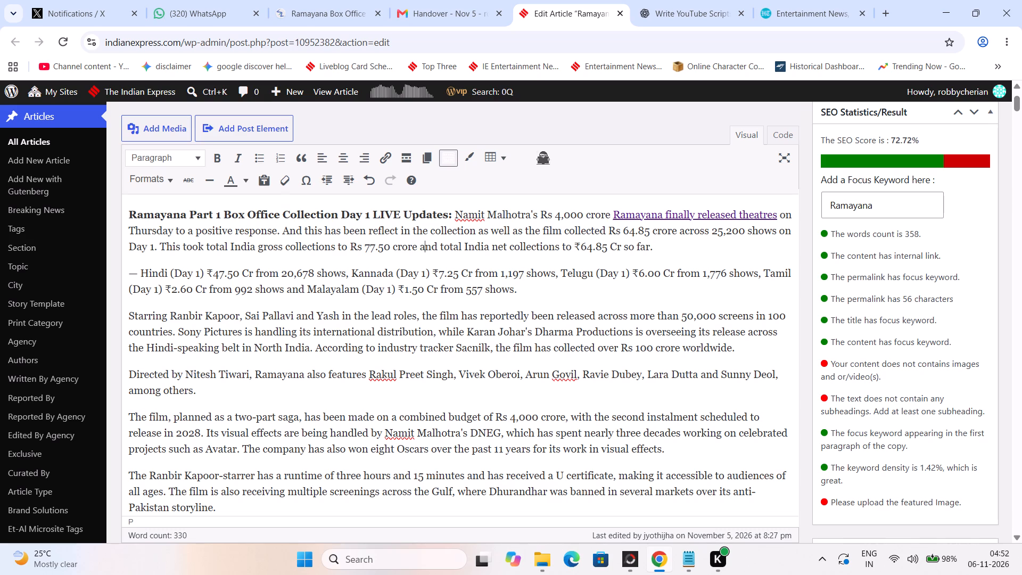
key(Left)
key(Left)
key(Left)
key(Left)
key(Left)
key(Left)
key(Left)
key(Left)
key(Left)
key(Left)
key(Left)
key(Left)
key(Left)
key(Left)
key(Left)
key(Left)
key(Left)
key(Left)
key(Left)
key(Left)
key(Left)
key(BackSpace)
Change "net collections" to the singular "net collection" in the same sentence.
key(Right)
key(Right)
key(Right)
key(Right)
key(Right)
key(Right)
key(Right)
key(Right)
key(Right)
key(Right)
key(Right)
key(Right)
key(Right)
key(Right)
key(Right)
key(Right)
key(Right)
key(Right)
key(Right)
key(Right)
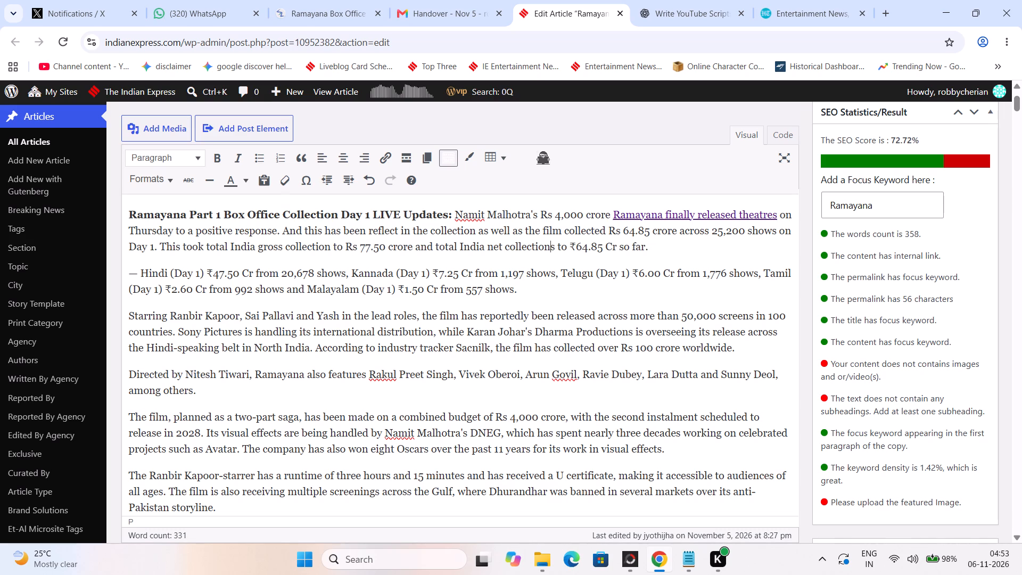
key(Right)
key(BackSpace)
Replace the ₹ symbol before the net figure 64.85 with "Rs".
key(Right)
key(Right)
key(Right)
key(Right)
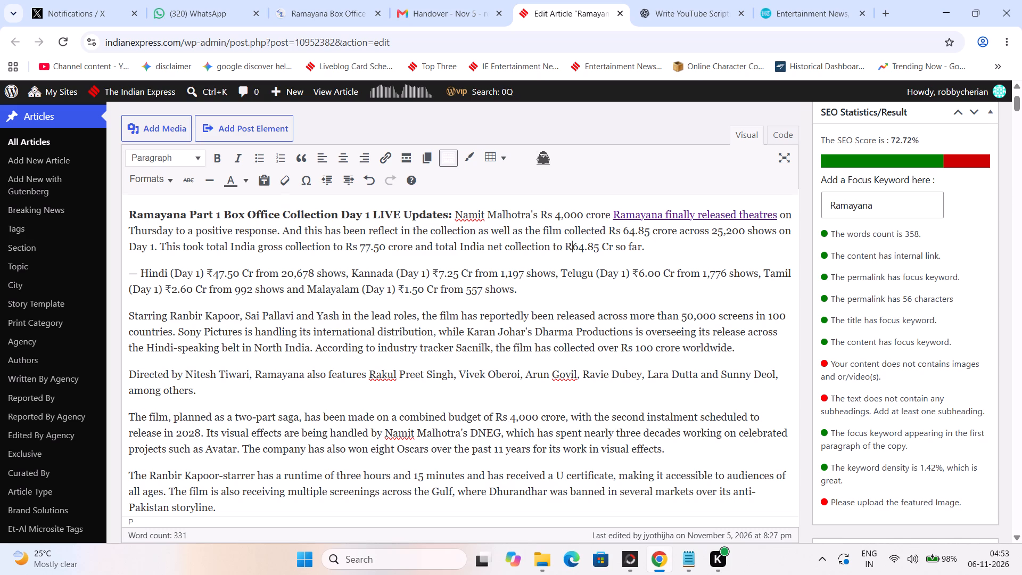
Replace "Cr so far" after the net figure "Rs 64.85" with "crore", keeping the full stop.
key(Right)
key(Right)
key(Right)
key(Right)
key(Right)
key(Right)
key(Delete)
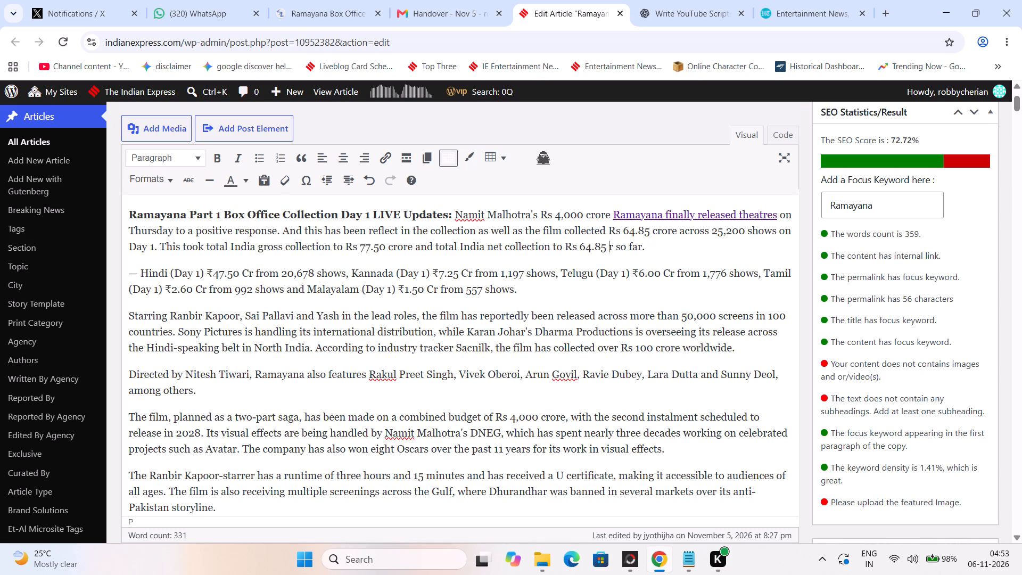
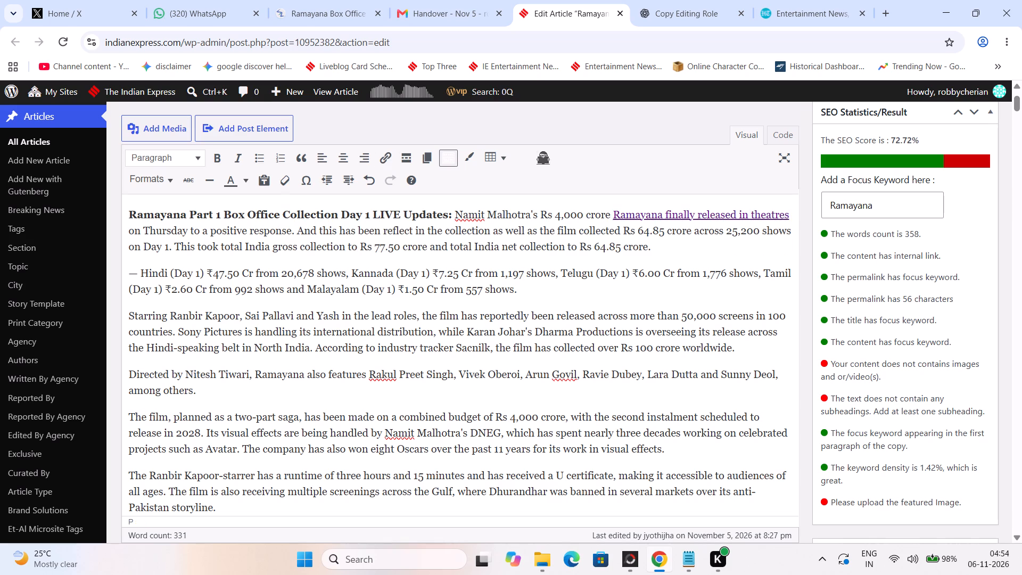
Replace the opening paragraph's text from "And this has been reflect" to its end with the copied correction as plain text.
drag(297, 229, 738, 244)
right_click(588, 234)
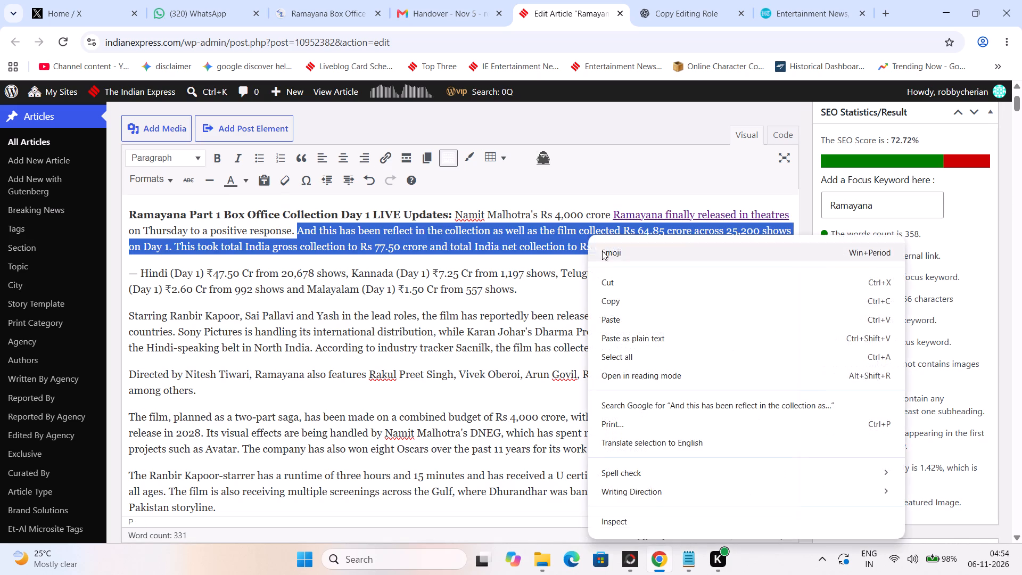
click(641, 337)
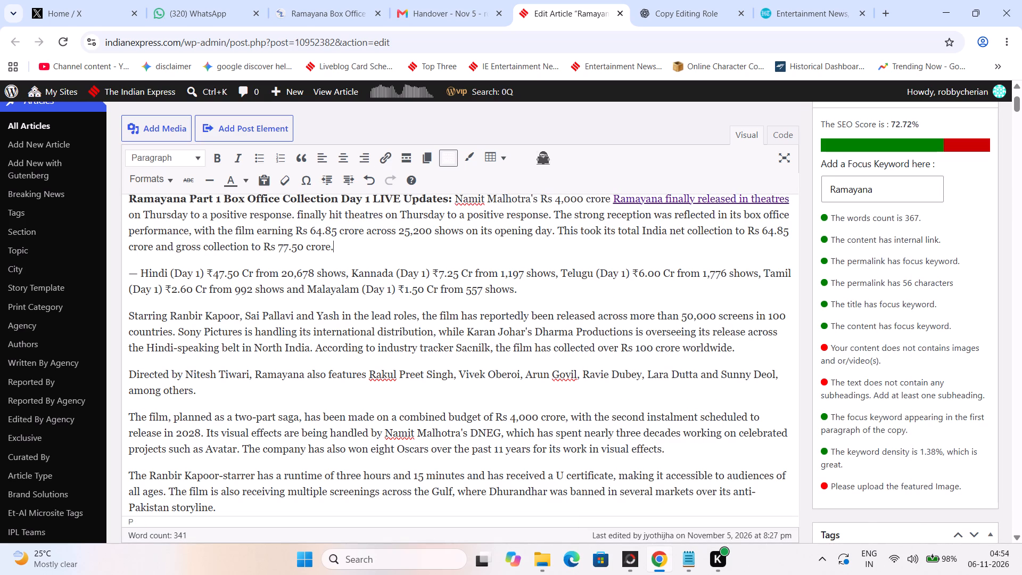
Remove the duplicated "finally hit theatres on Thursday to a positive response." from the opening paragraph.
drag(296, 220, 555, 219)
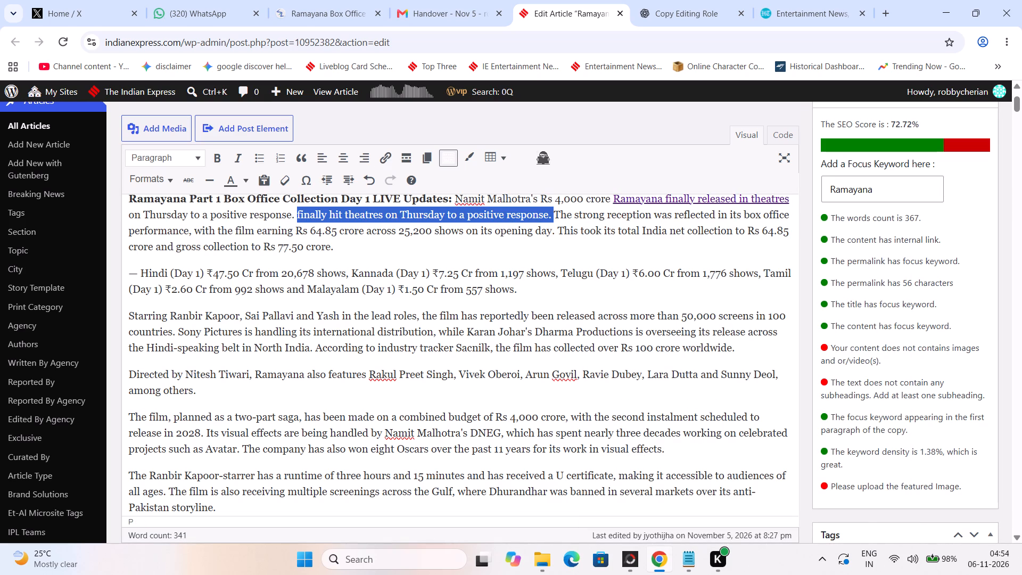
Delete the selected duplicate "finally hit theatres on Thursday to a positive response." from the opening paragraph.
key(BackSpace)
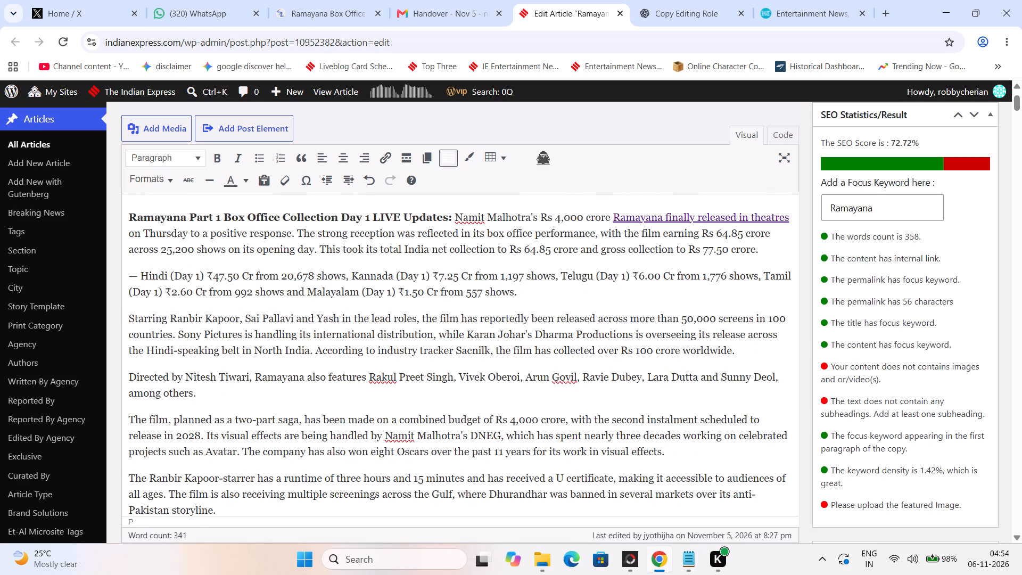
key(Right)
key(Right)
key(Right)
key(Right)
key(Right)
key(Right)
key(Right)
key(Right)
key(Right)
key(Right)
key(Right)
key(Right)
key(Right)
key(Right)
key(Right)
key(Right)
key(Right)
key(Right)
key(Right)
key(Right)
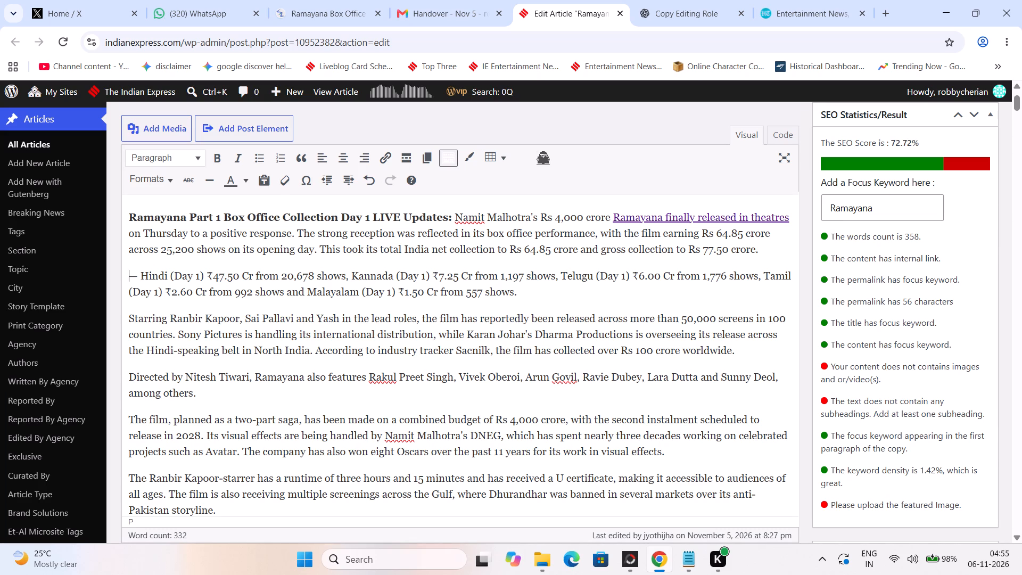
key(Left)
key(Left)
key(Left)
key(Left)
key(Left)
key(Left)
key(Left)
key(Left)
Copy the text from "Namit Malhotra's Rs 4,000 crore" through the language-wise Day 1 figures ending "557 shows." and switch to ChatGPT.
drag(520, 295, 458, 221)
right_click(458, 221)
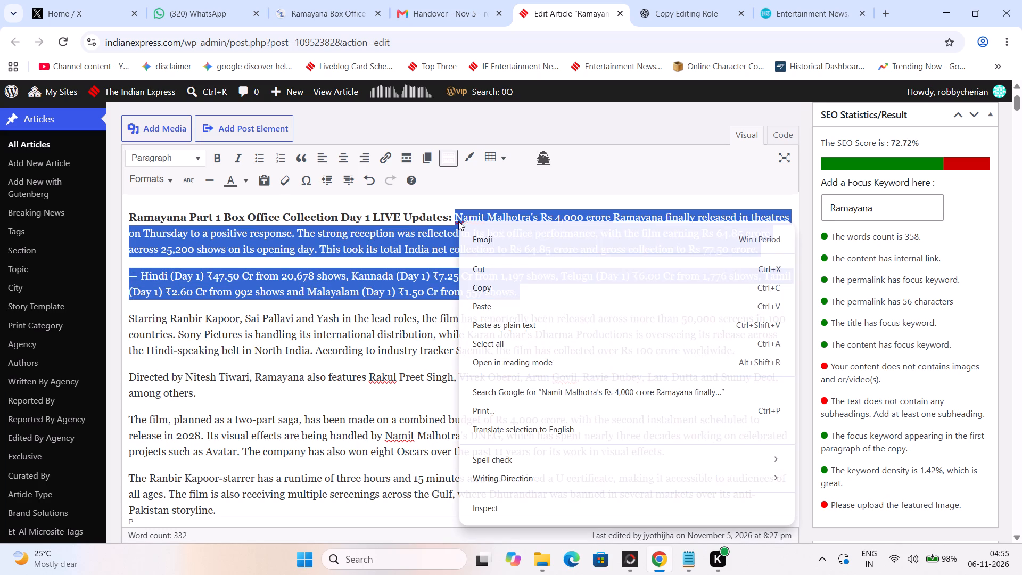
click(494, 292)
click(747, 0)
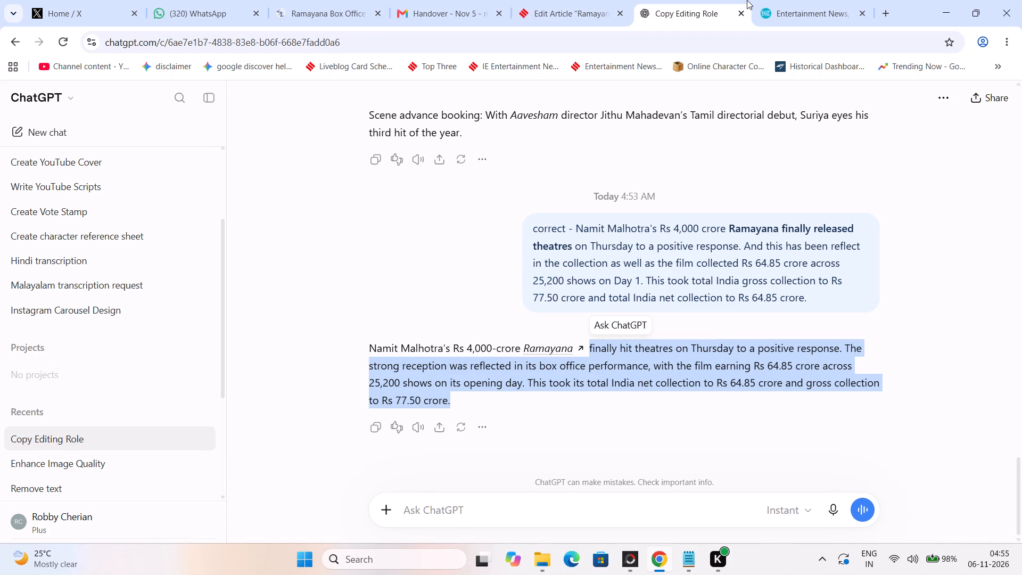
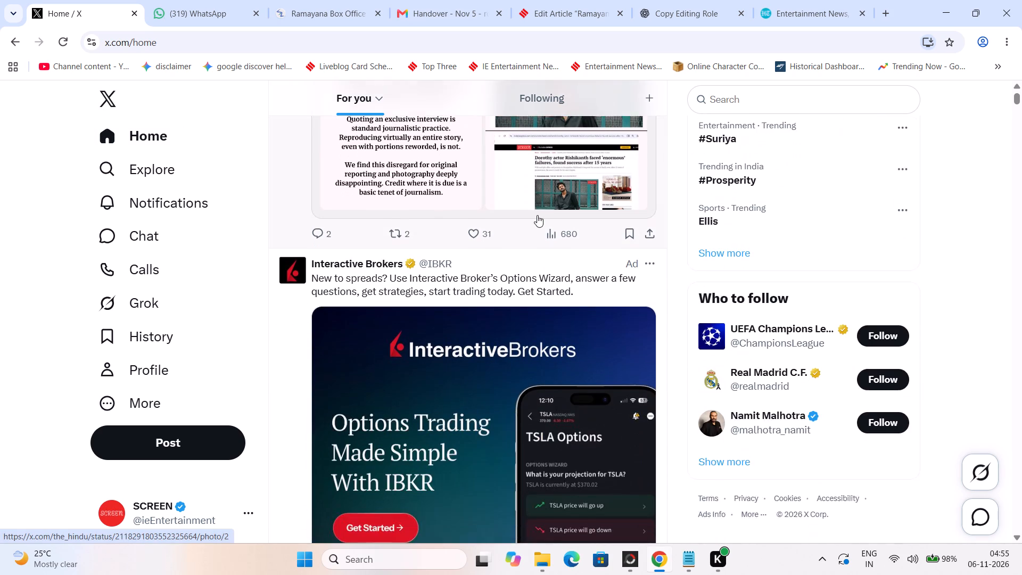
In the X feed, open the post joking about Indian Express vs The Hindu, and from it open The Hindu's quoted post.
scroll(537, 215, up, 5)
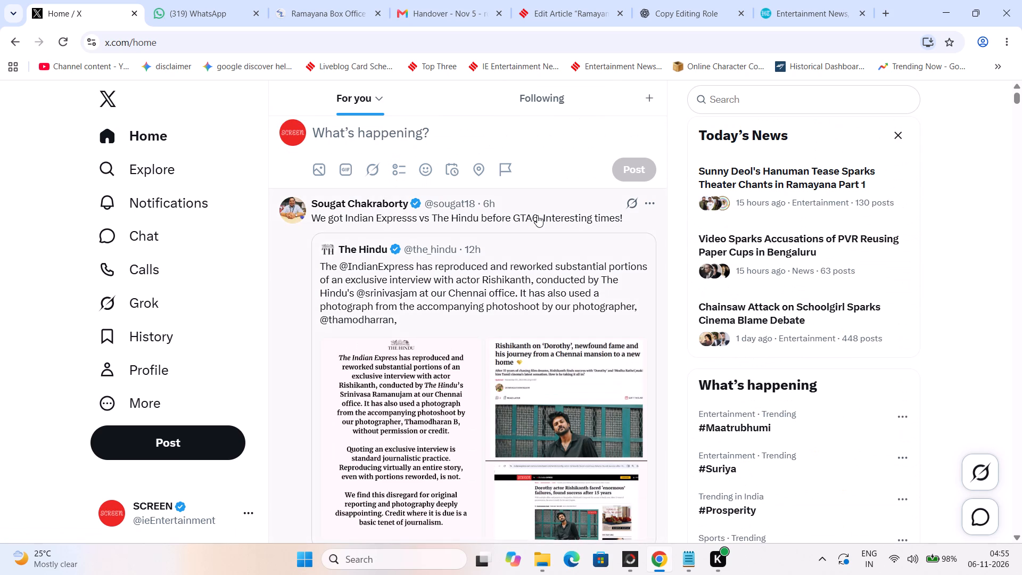
scroll(537, 215, down, 2)
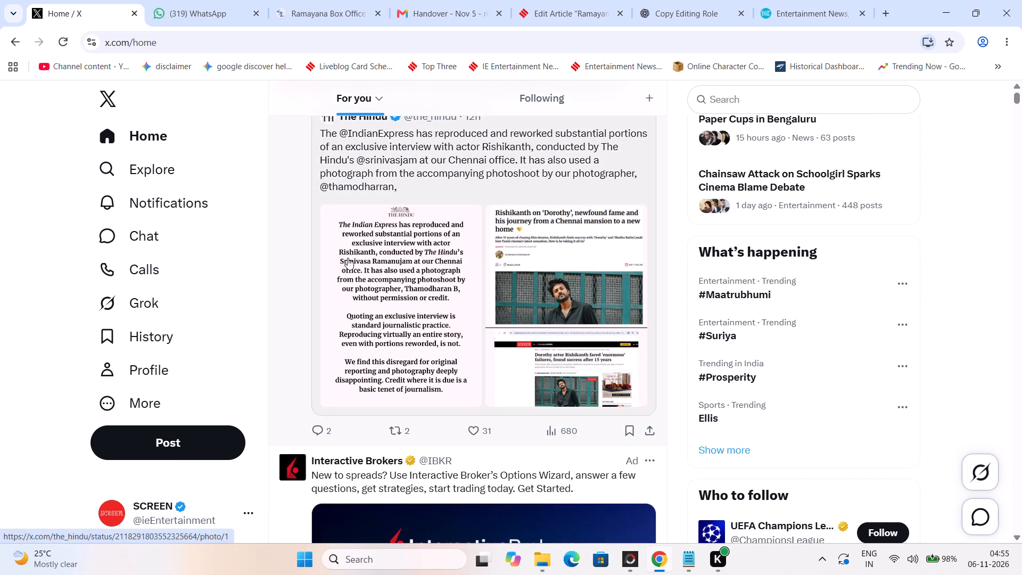
click(295, 292)
scroll(321, 286, down, 2)
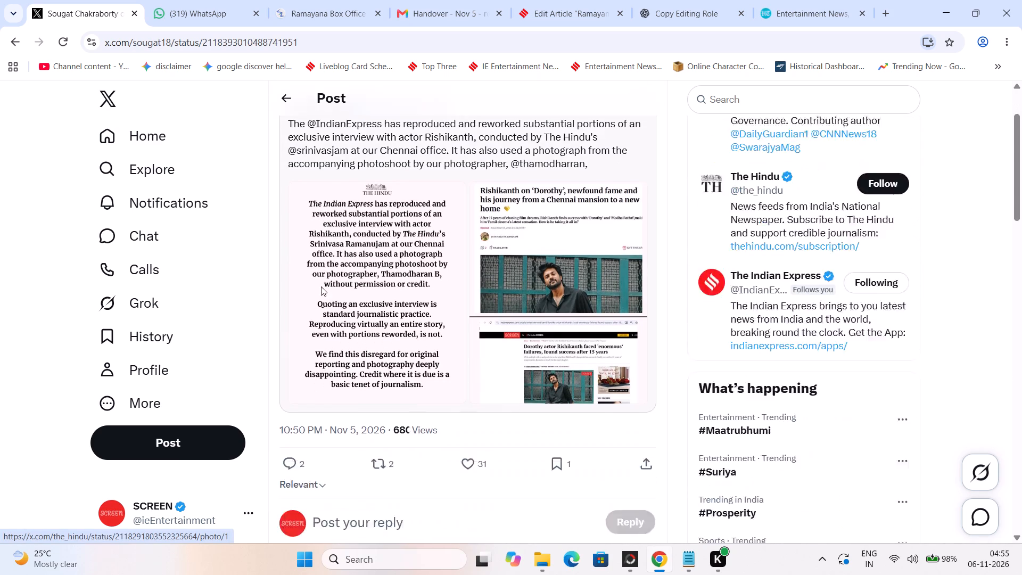
scroll(321, 286, down, 1)
scroll(321, 286, up, 4)
click(368, 227)
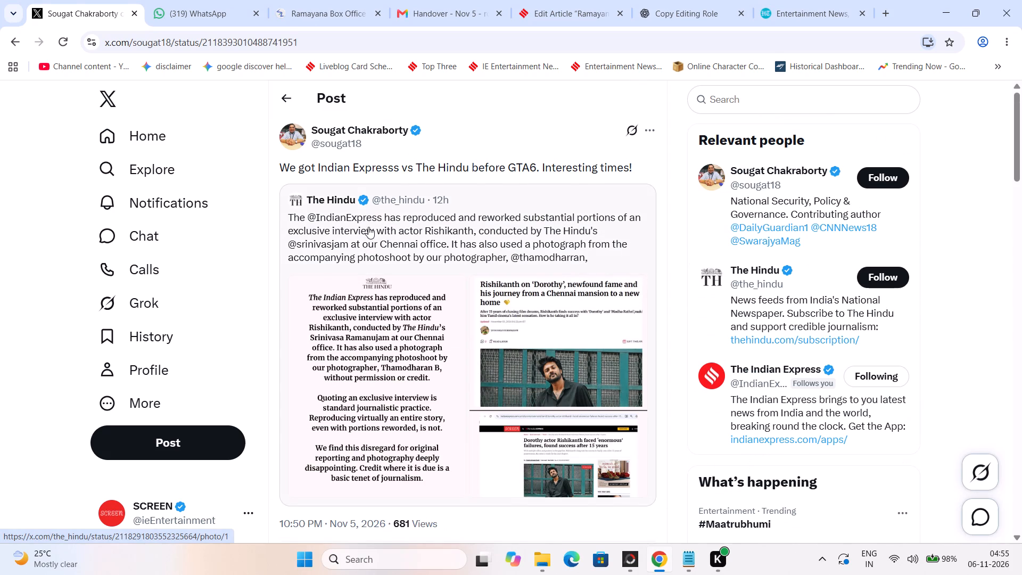
Read through the replies to The Hindu's post accusing The Indian Express of reproducing its Rishikanth interview.
scroll(368, 226, down, 7)
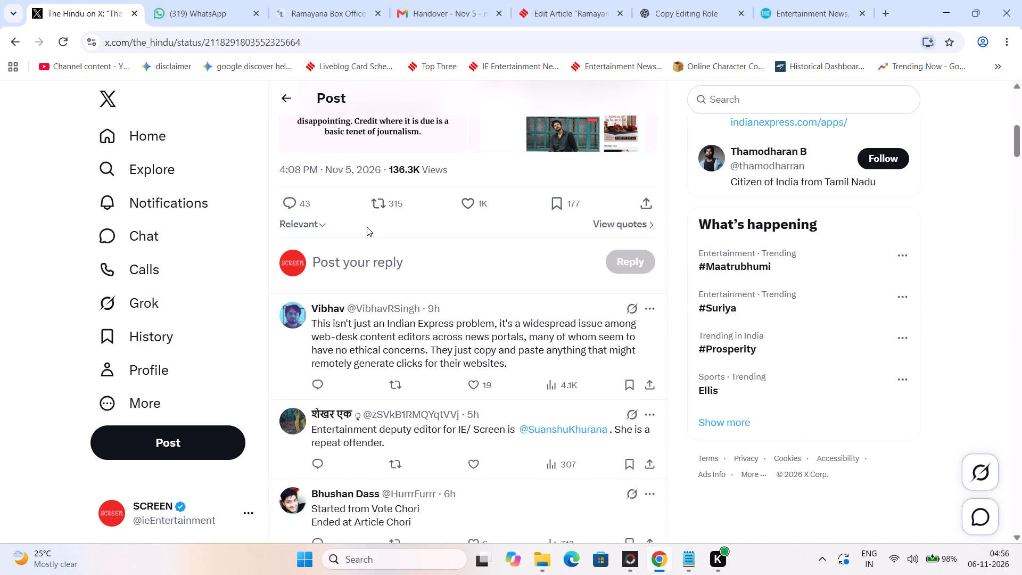
scroll(367, 227, down, 2)
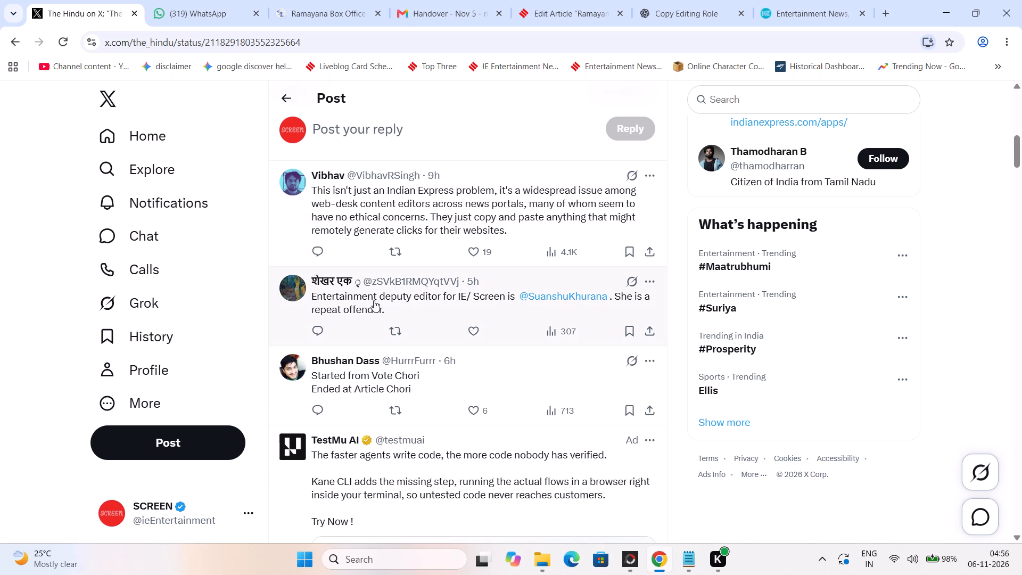
scroll(374, 300, down, 2)
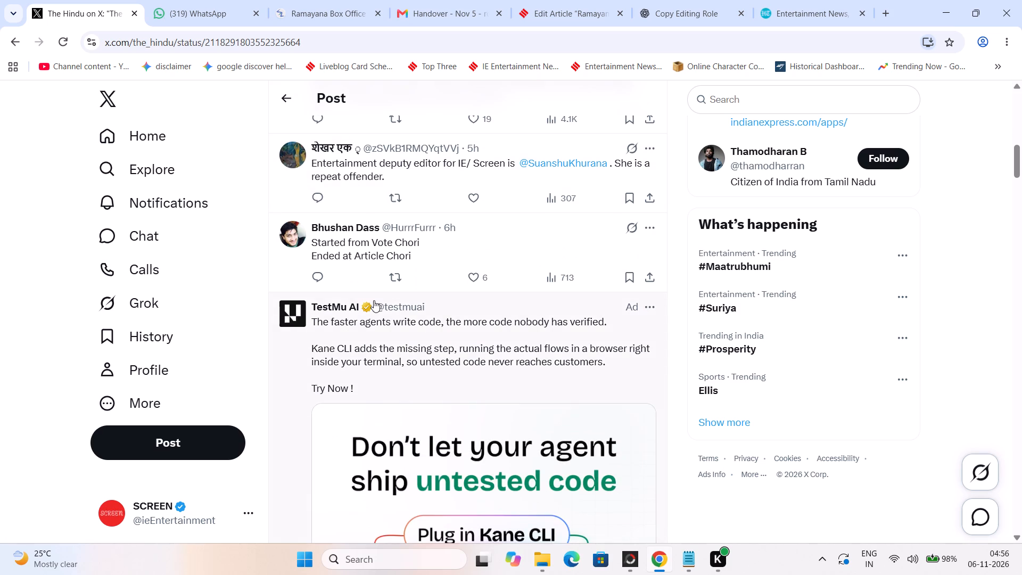
scroll(374, 300, down, 8)
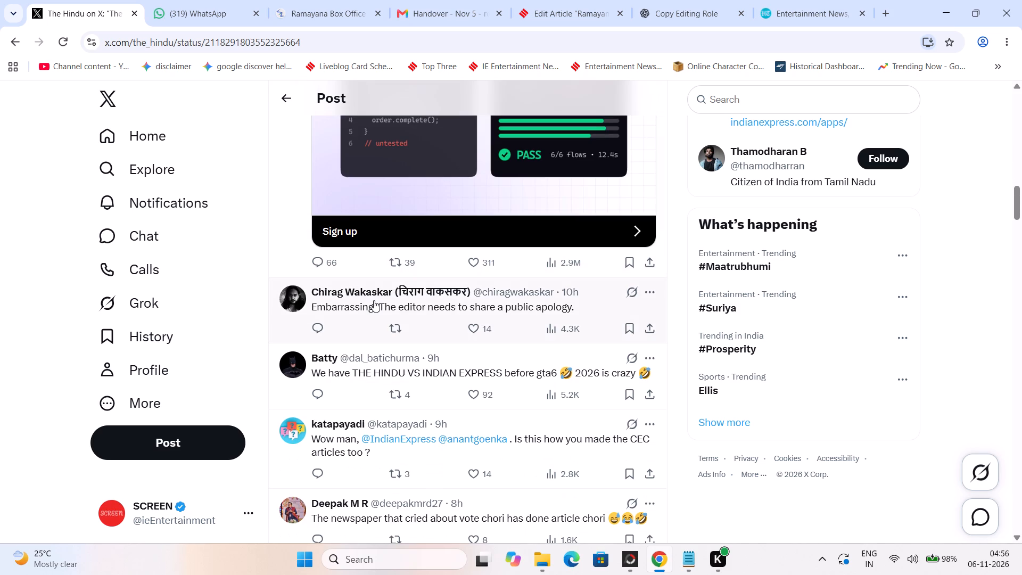
scroll(370, 311, down, 3)
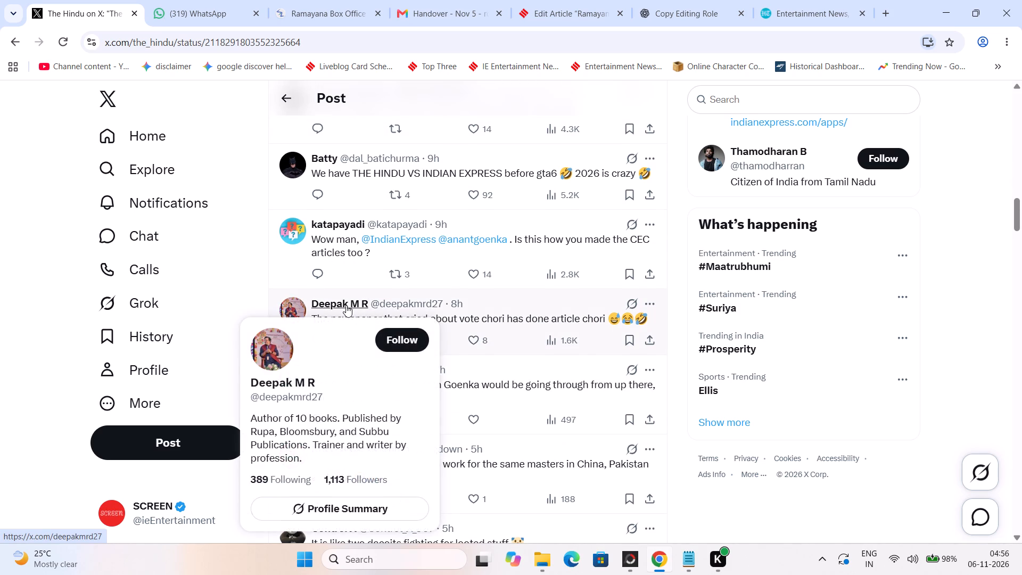
scroll(346, 305, down, 3)
scroll(346, 305, up, 3)
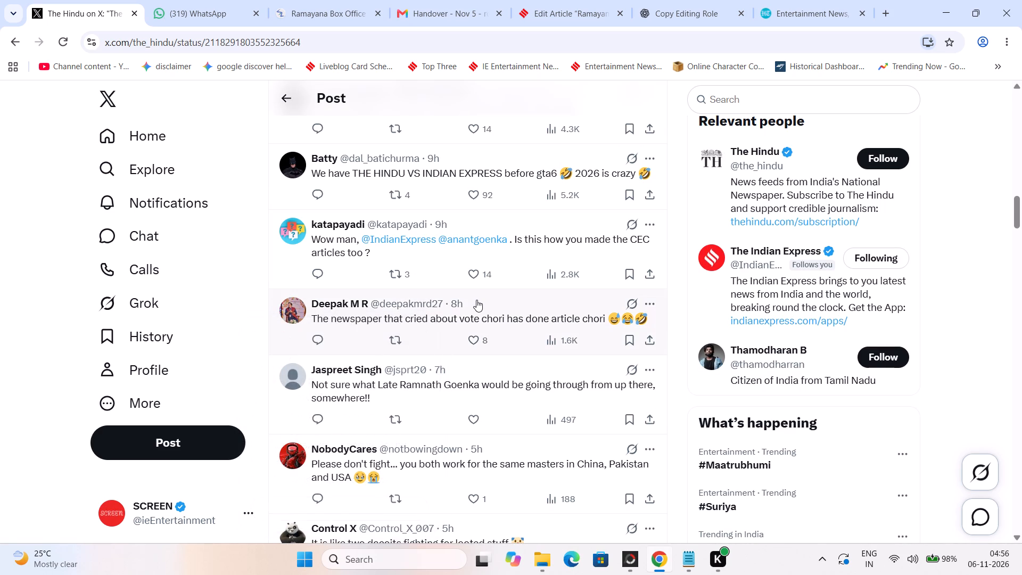
scroll(476, 300, down, 4)
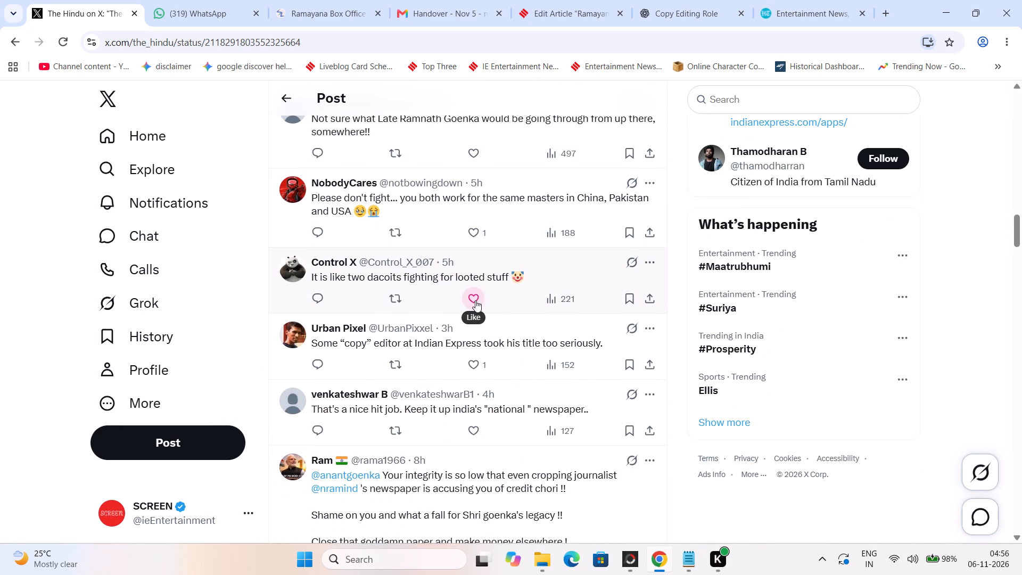
scroll(474, 301, down, 2)
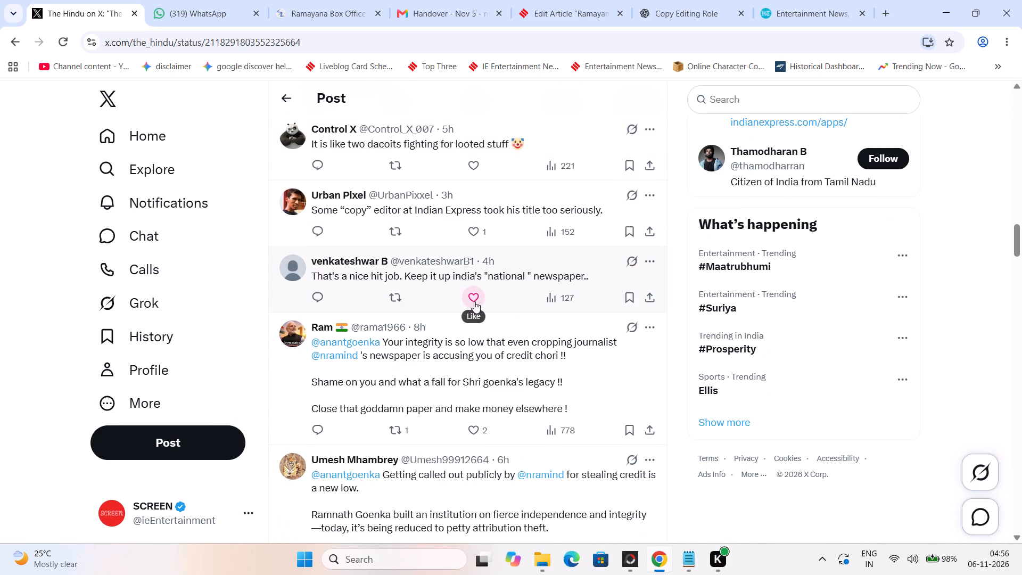
scroll(474, 301, down, 1)
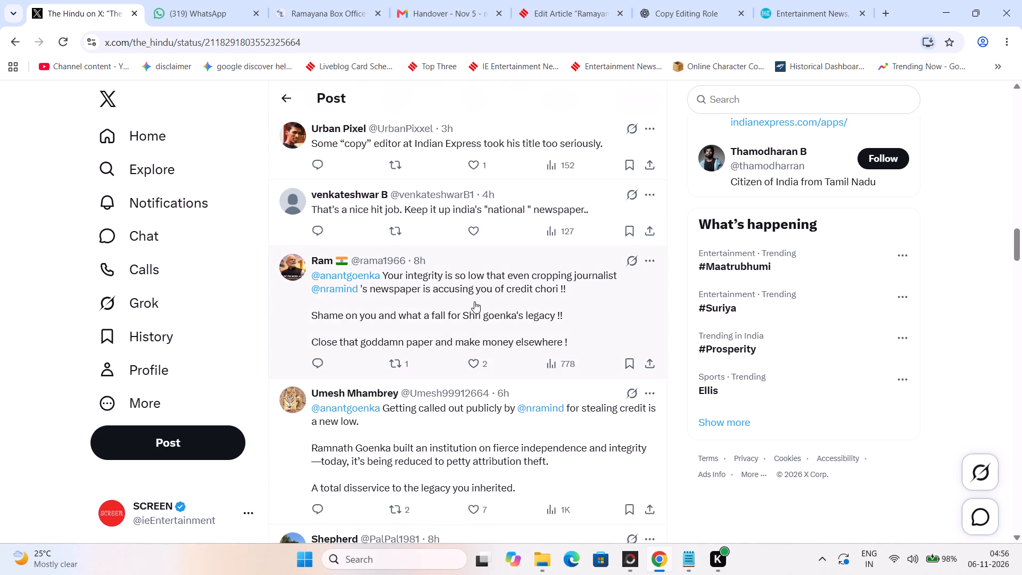
scroll(472, 302, down, 2)
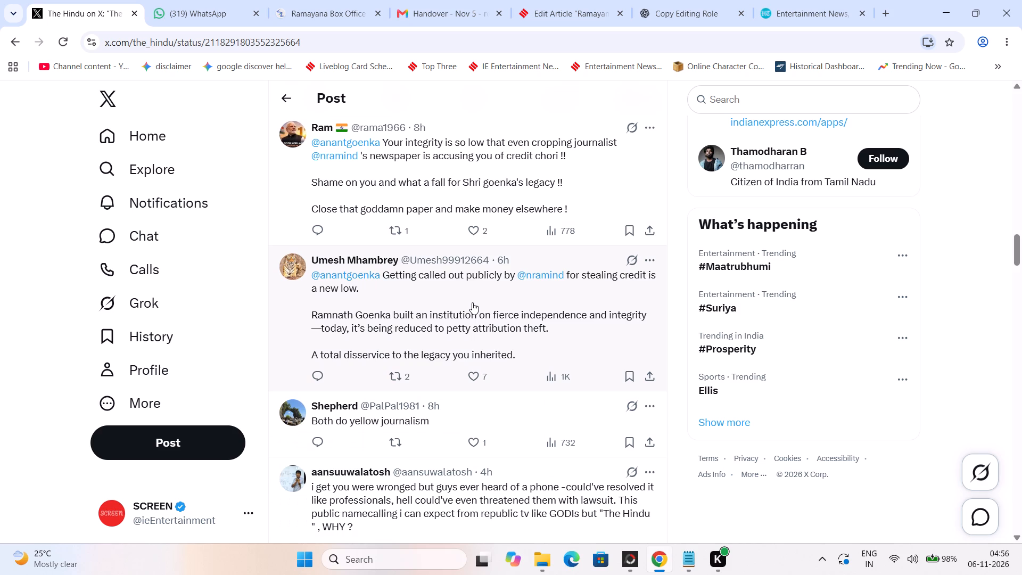
scroll(472, 302, down, 1)
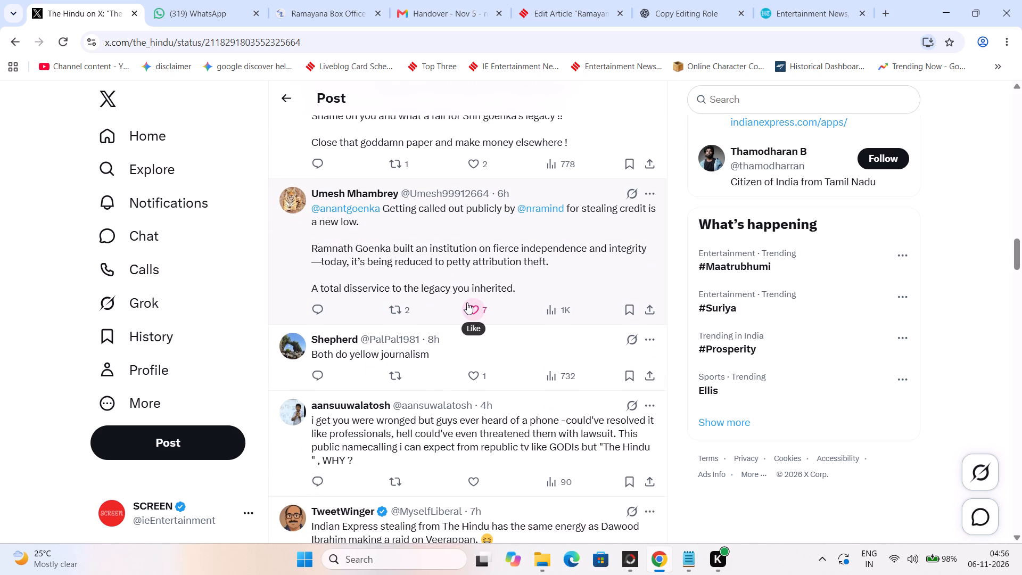
scroll(467, 302, down, 1)
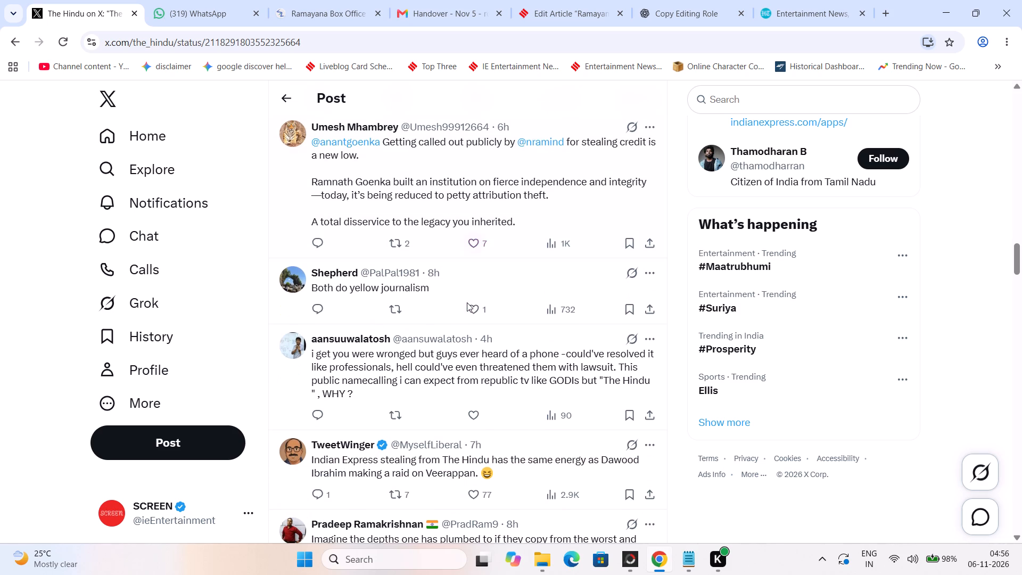
scroll(467, 302, down, 2)
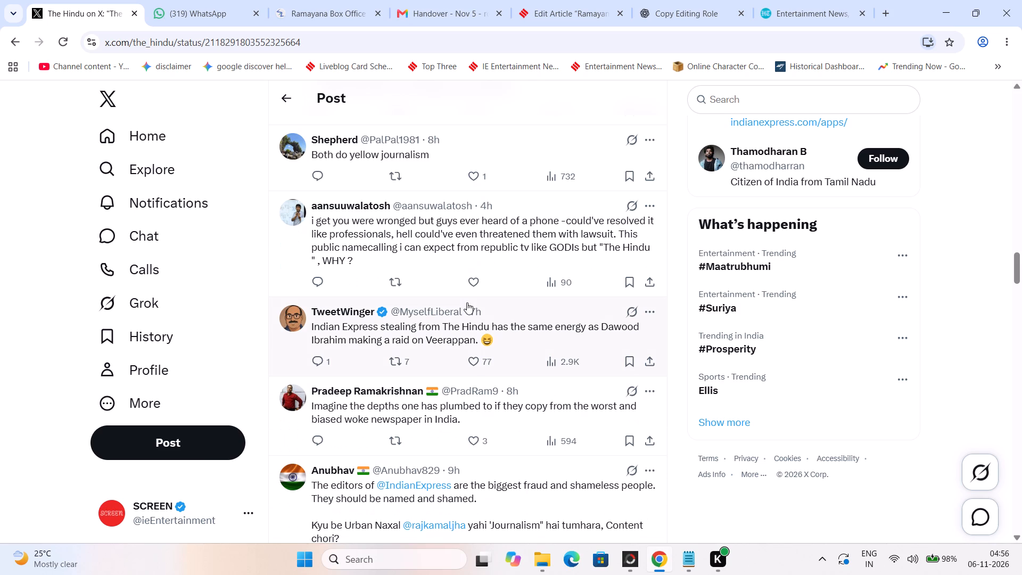
scroll(467, 302, down, 2)
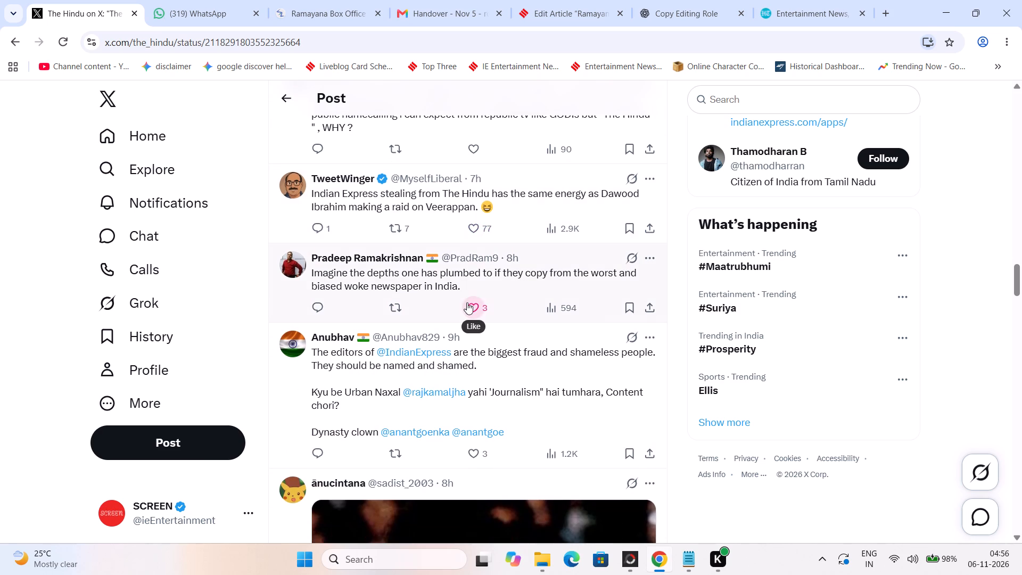
scroll(467, 302, down, 2)
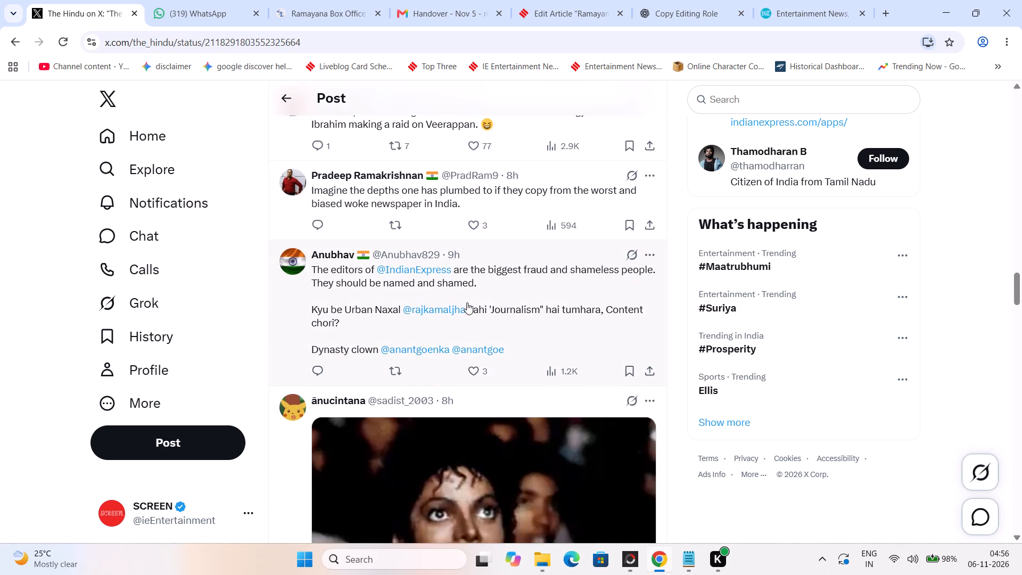
scroll(467, 302, down, 1)
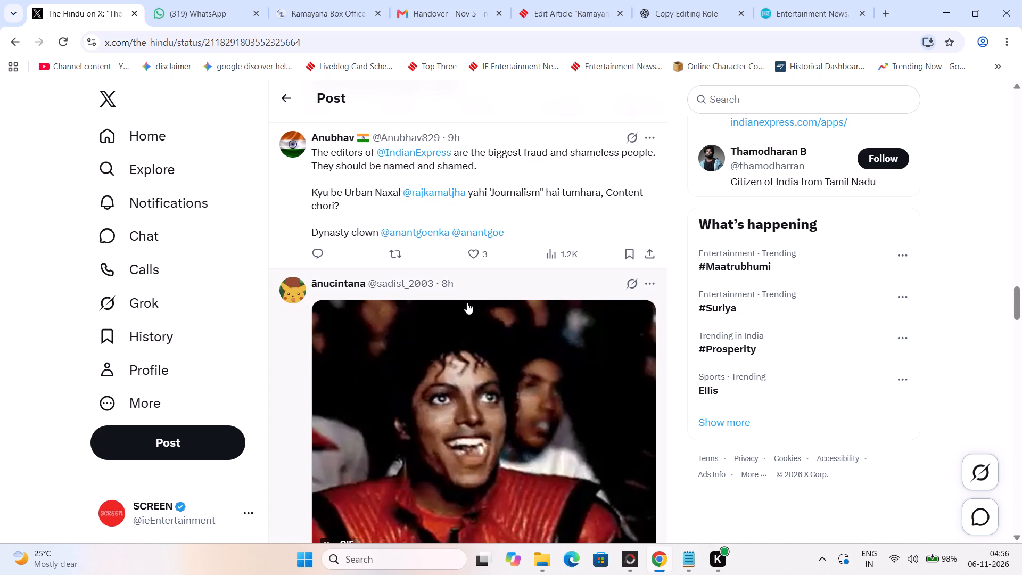
scroll(464, 304, down, 2)
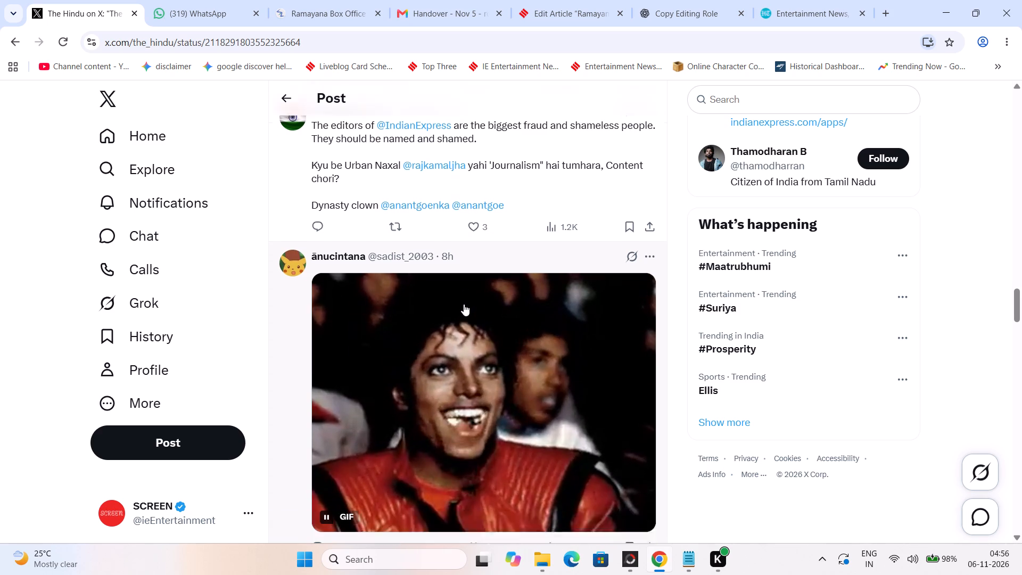
scroll(464, 304, down, 6)
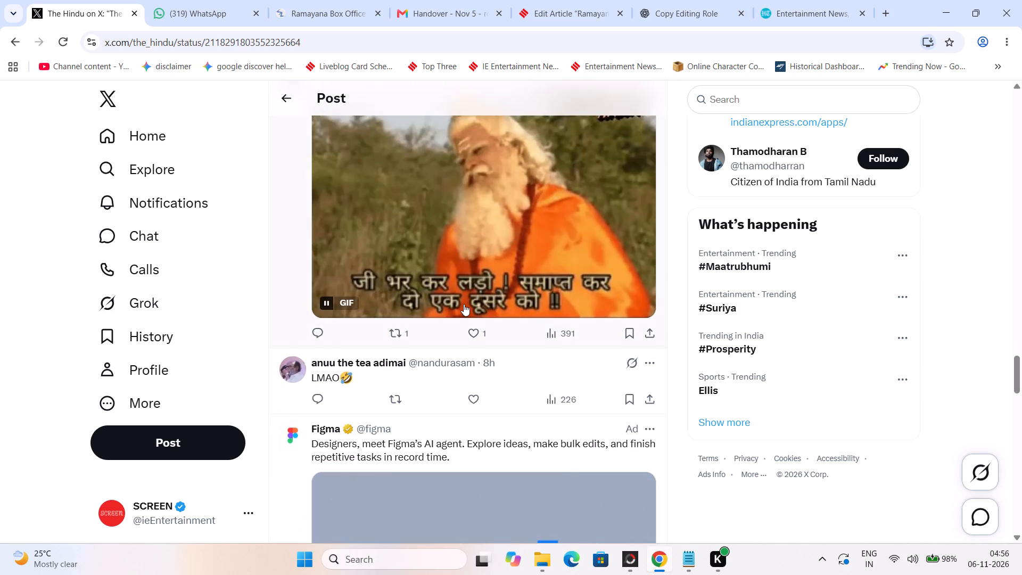
scroll(464, 304, down, 7)
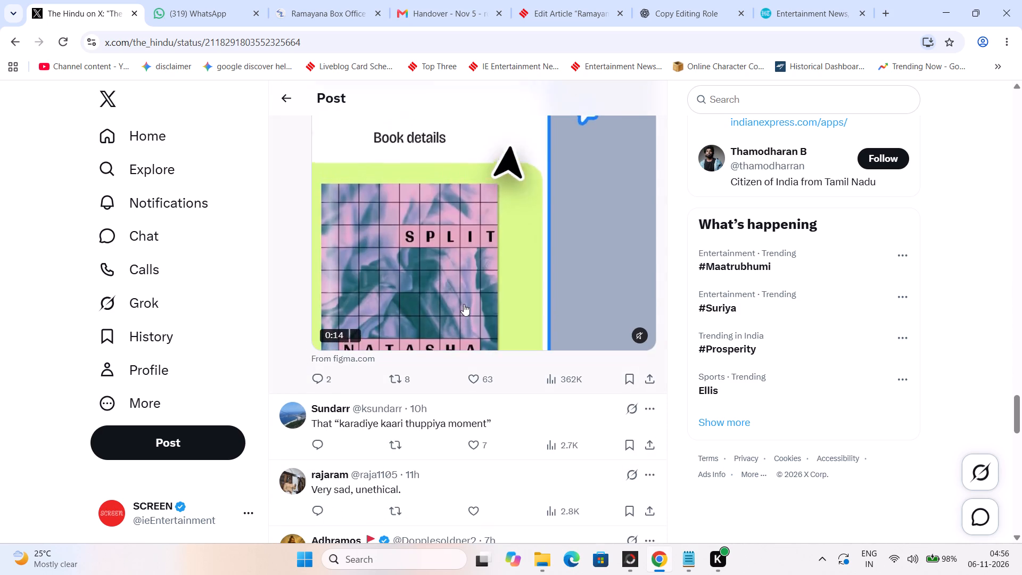
scroll(464, 304, down, 3)
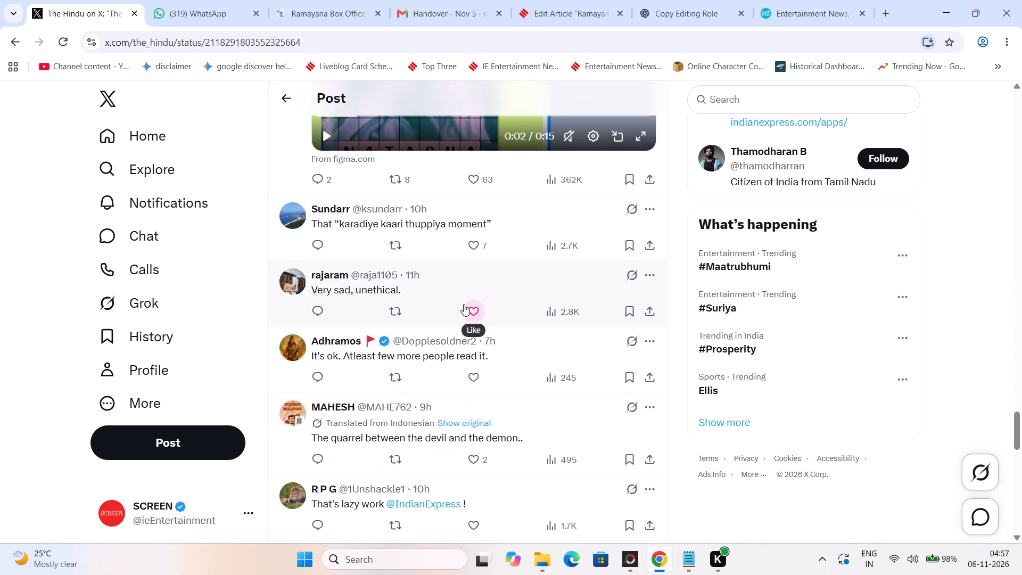
scroll(464, 304, down, 3)
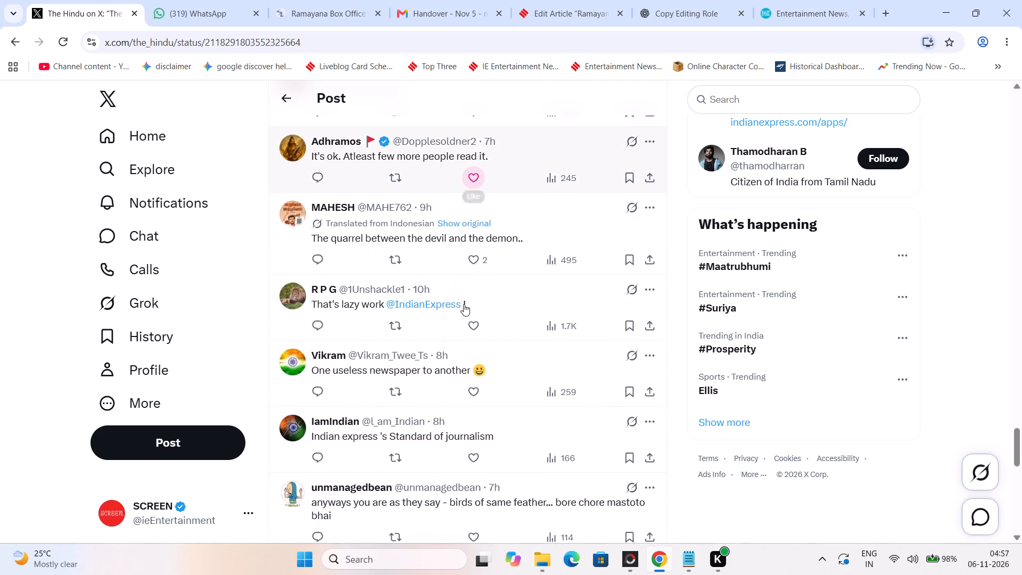
scroll(464, 304, down, 3)
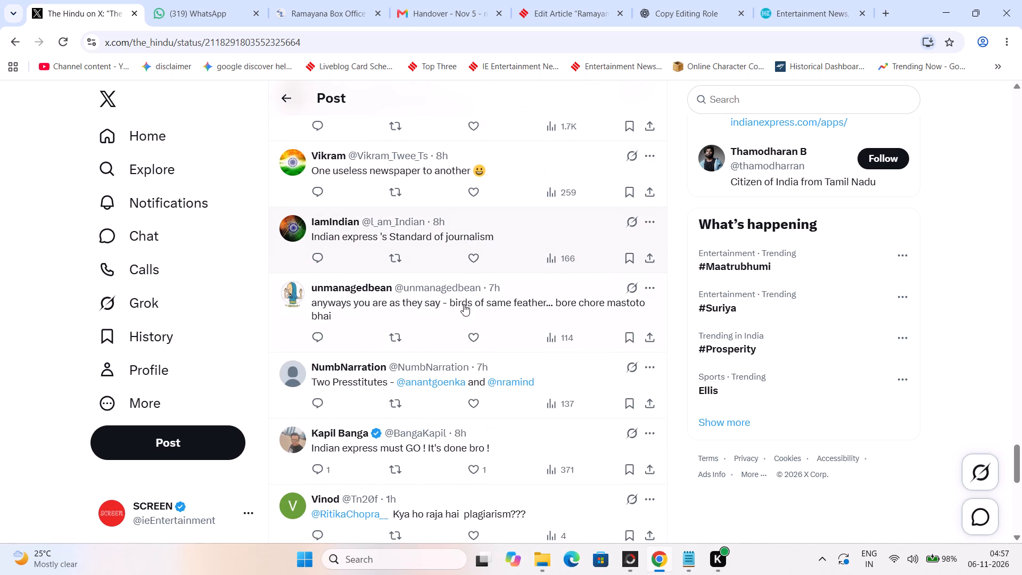
scroll(464, 304, down, 1)
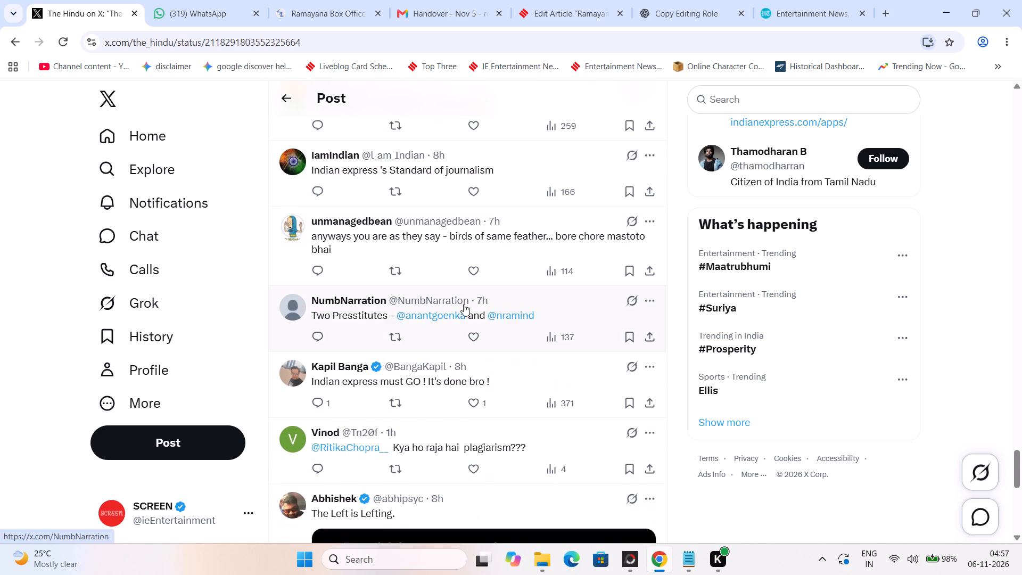
scroll(464, 304, down, 2)
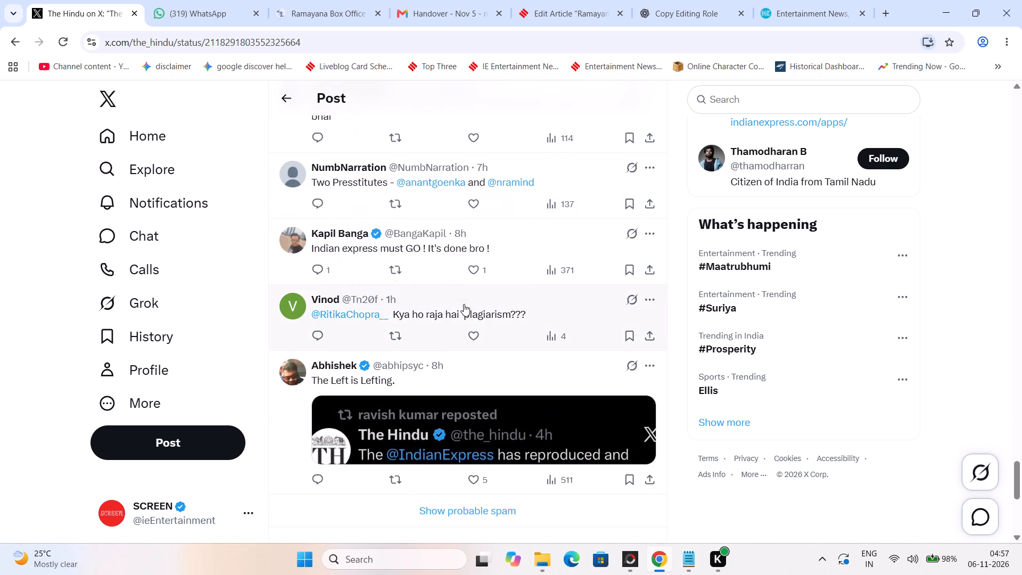
scroll(464, 304, down, 1)
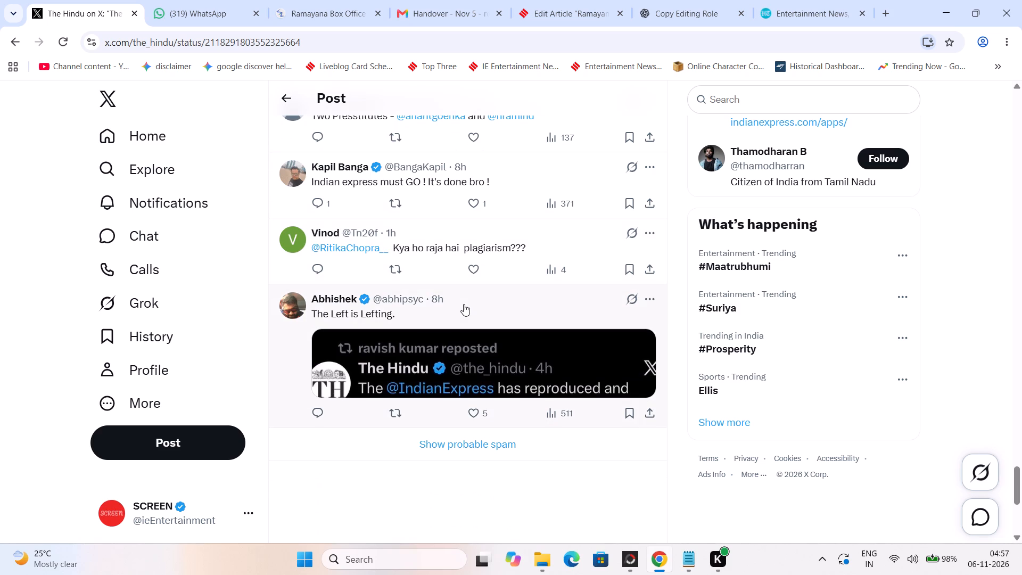
scroll(464, 304, down, 1)
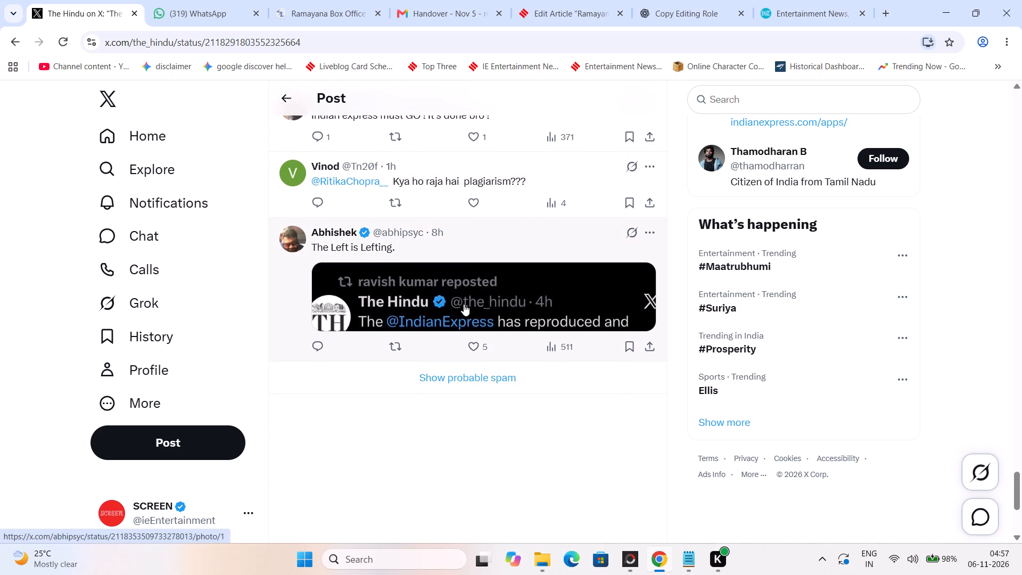
click(415, 383)
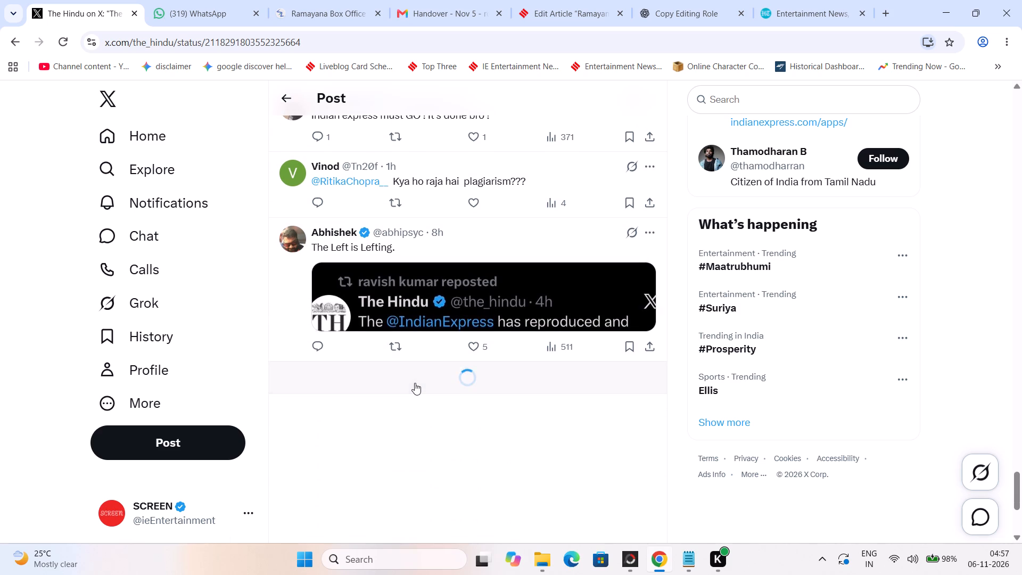
scroll(411, 381, down, 3)
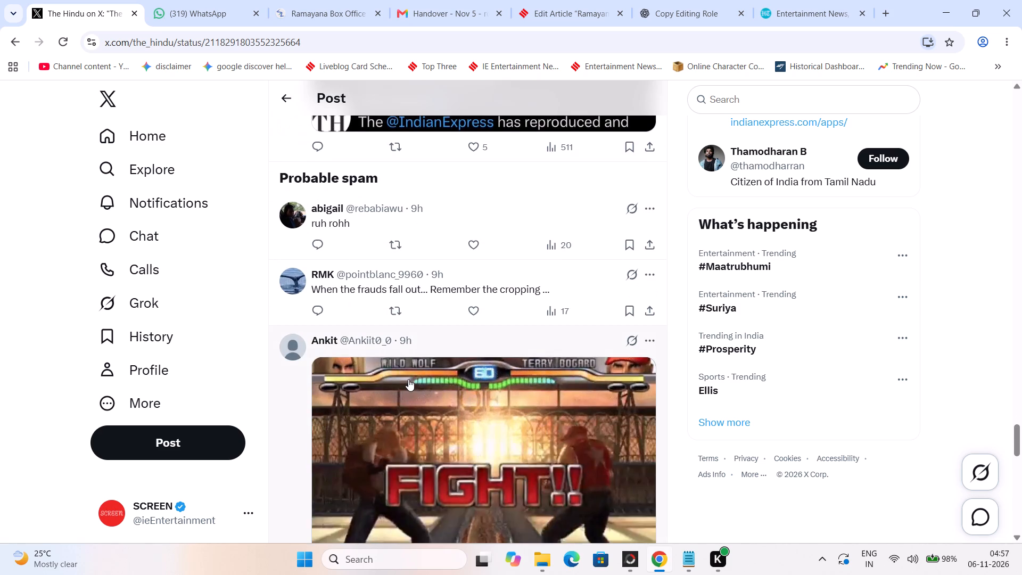
scroll(398, 377, down, 2)
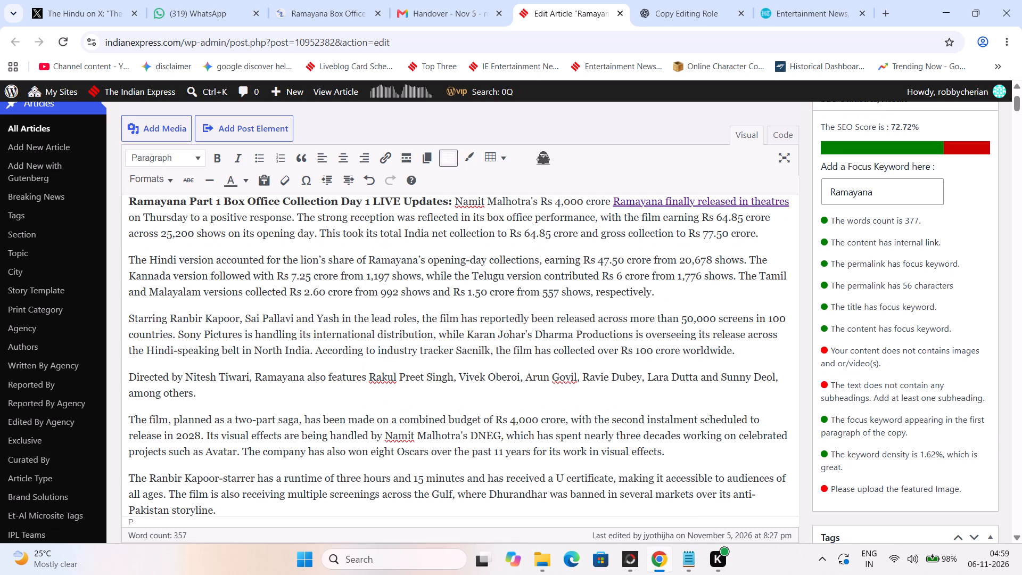
Bring up the spelling suggestions for the flagged word "Namit" in the article's opening paragraph.
scroll(406, 341, up, 1)
right_click(464, 268)
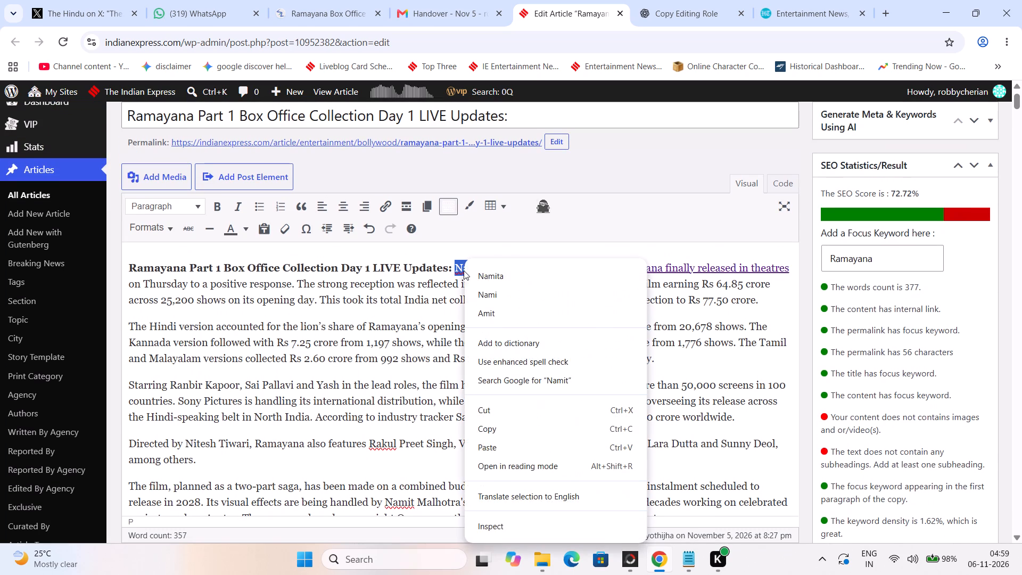
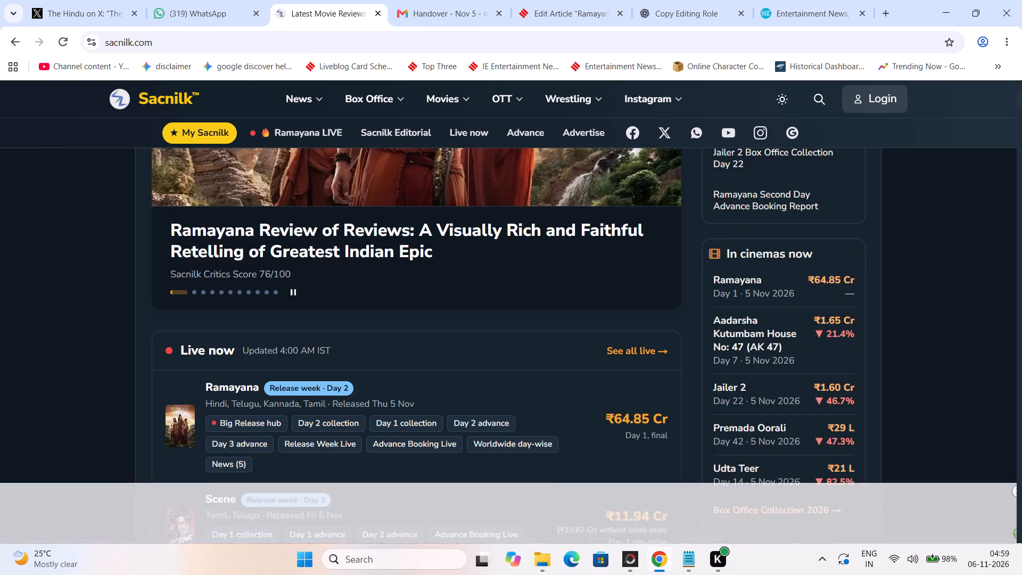
Examine the Ramayana entry in Sacnilk's Live now list for its box office collection details.
scroll(254, 277, down, 1)
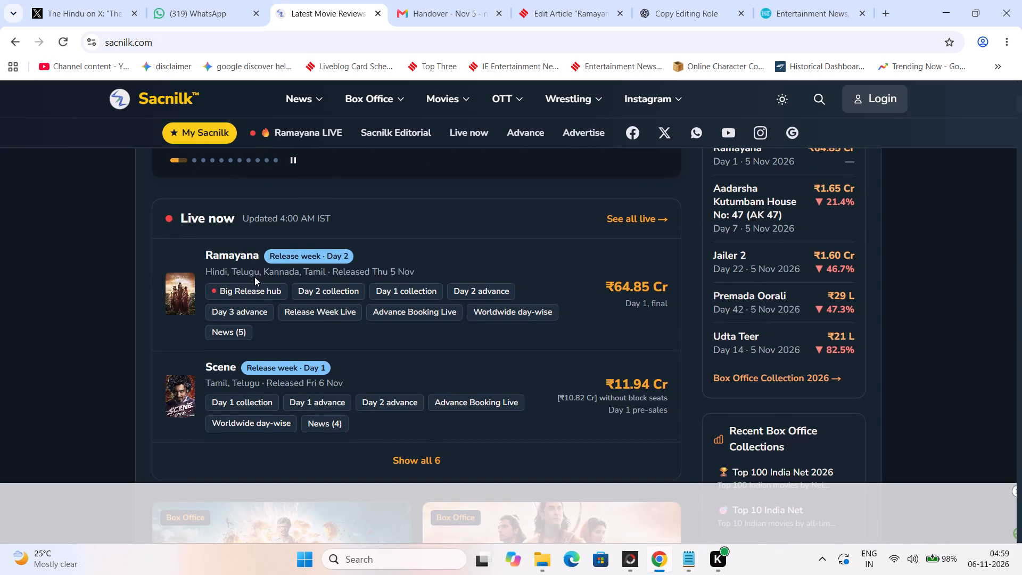
Look through Sacnilk's home page for its Ramayana Part 1 box office collection report.
scroll(254, 277, down, 2)
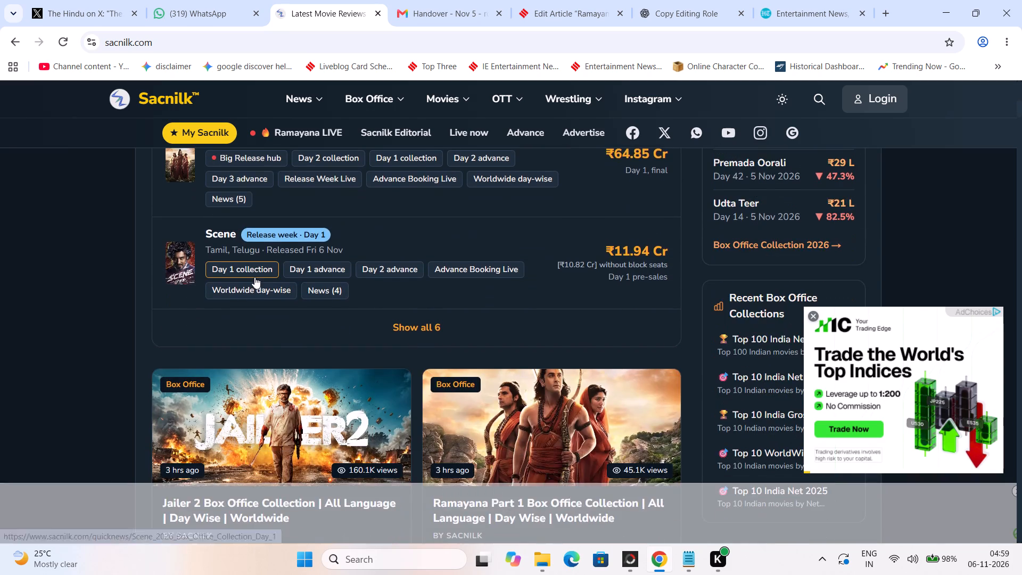
scroll(254, 277, down, 5)
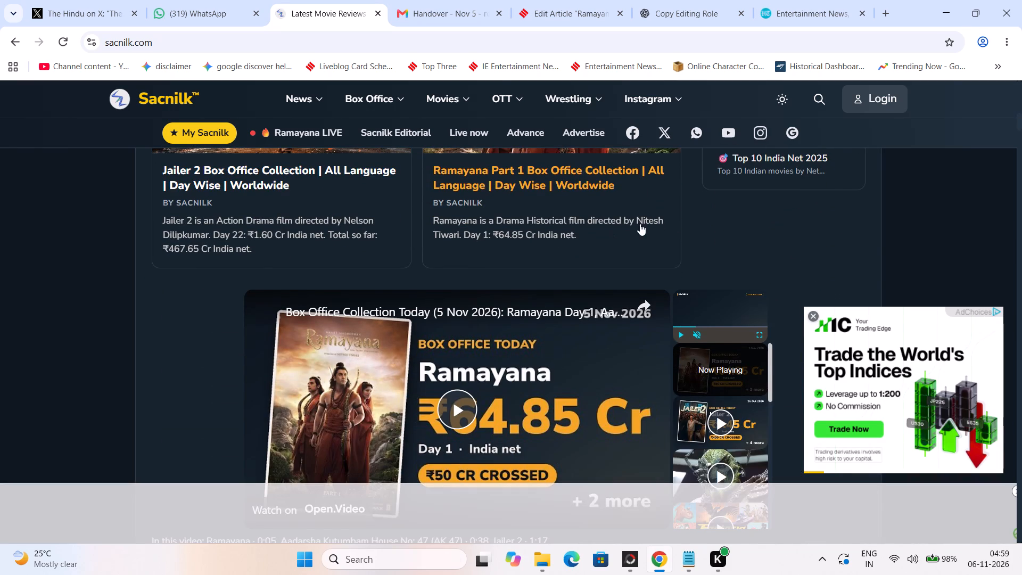
Open Sacnilk's Ramayana Part 1 box office collection report and examine its language-wise and day-wise collections, worldwide gross and film details.
click(554, 183)
scroll(491, 302, down, 7)
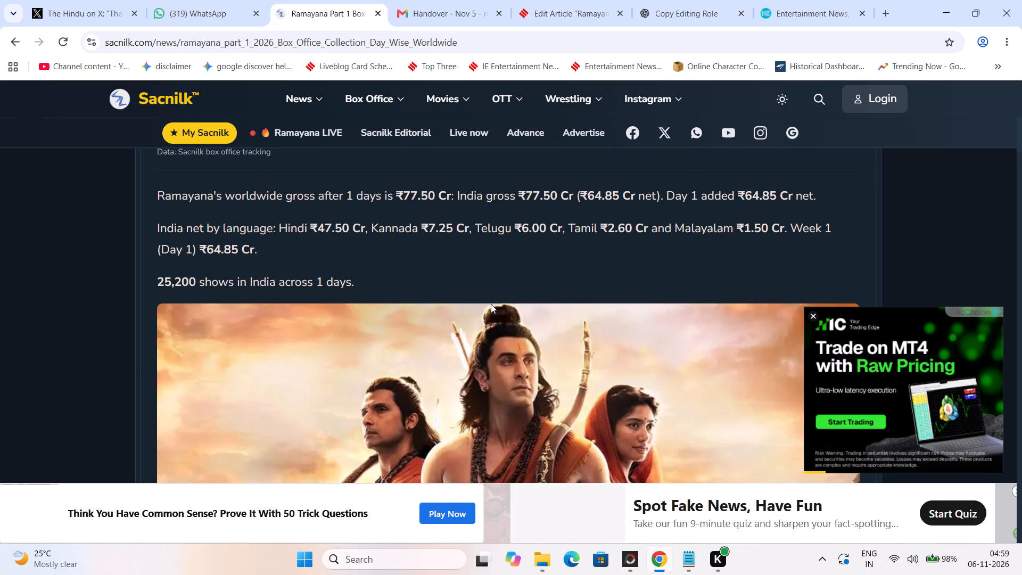
scroll(491, 304, down, 19)
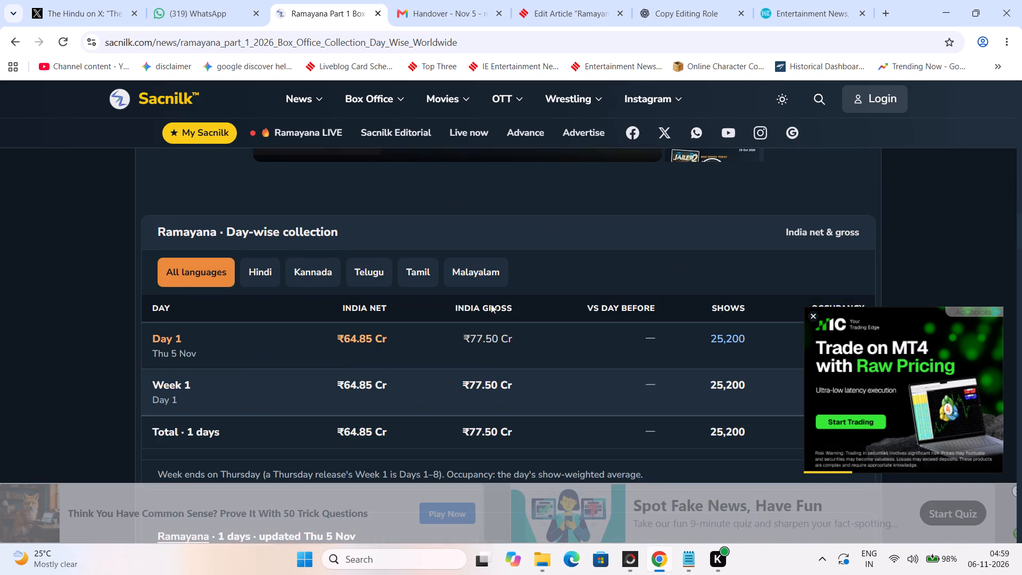
scroll(491, 304, down, 1)
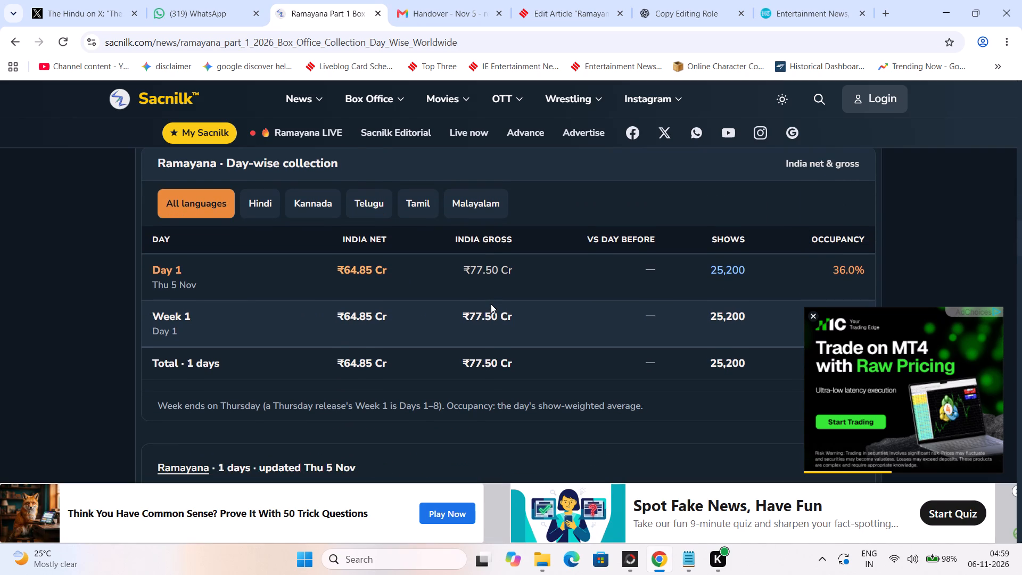
scroll(491, 304, down, 4)
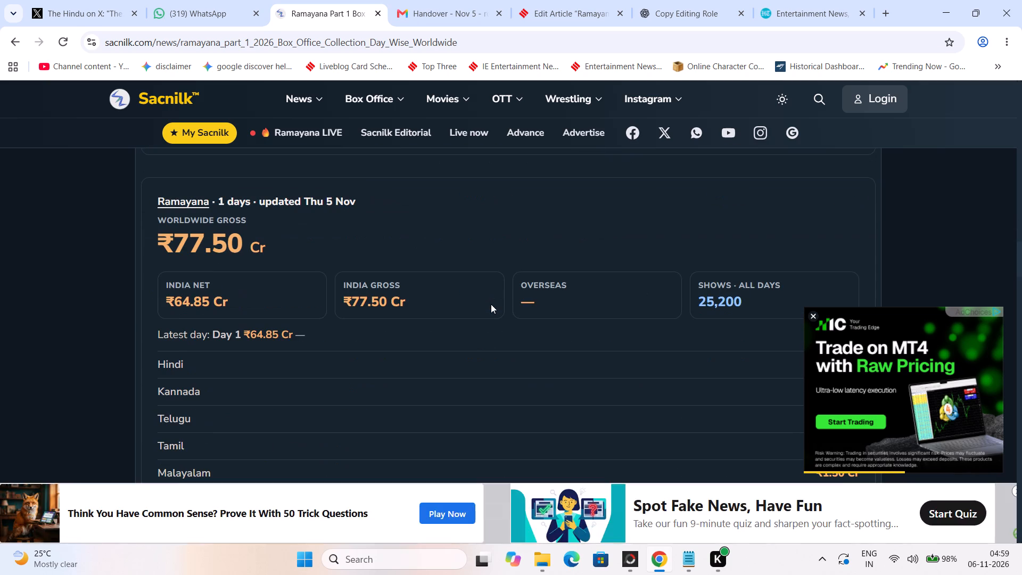
scroll(491, 304, down, 14)
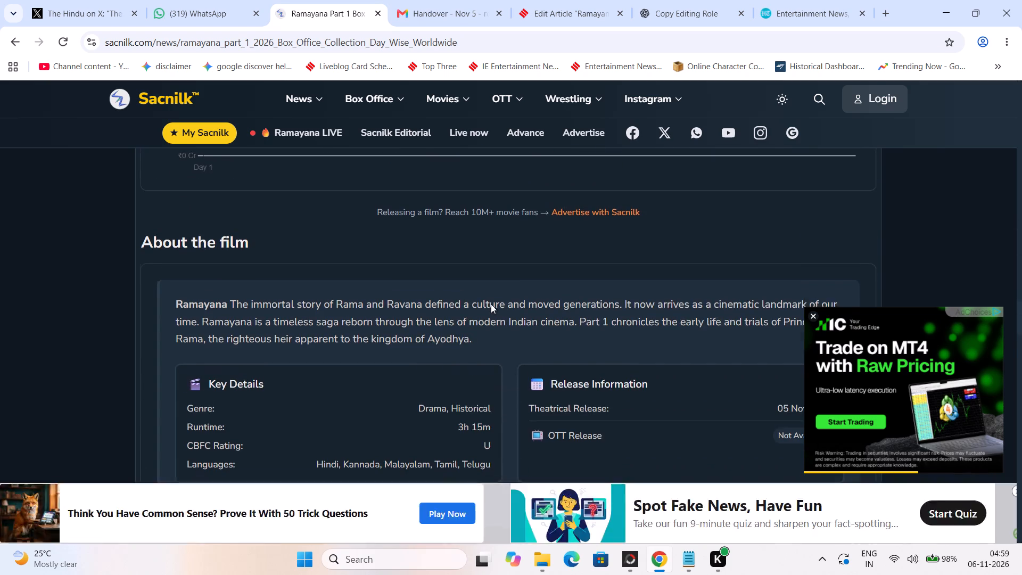
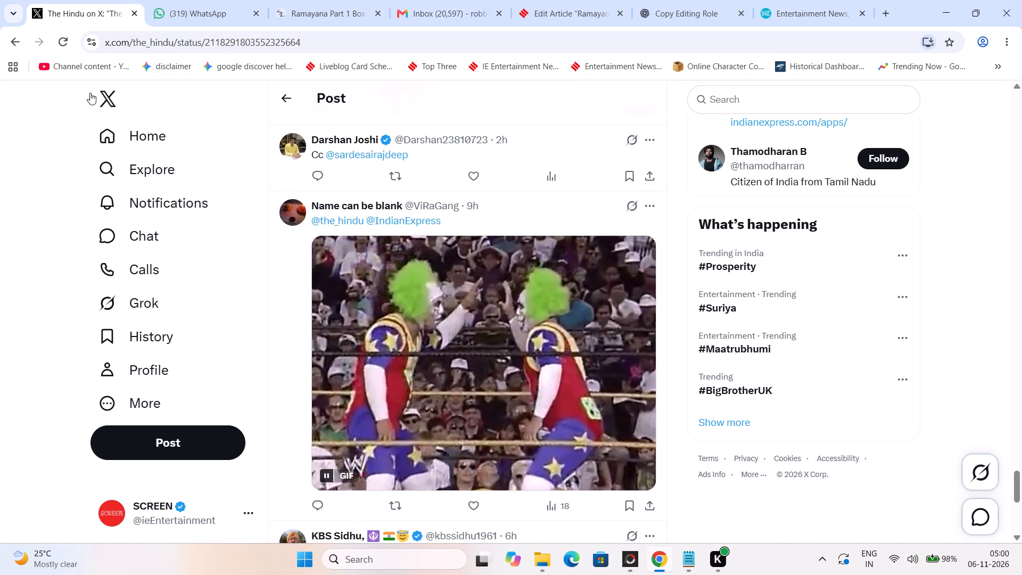
From the X home feed, open the profile of the author alleging Screen ran her podcast interview without credit and look through her posts.
click(94, 93)
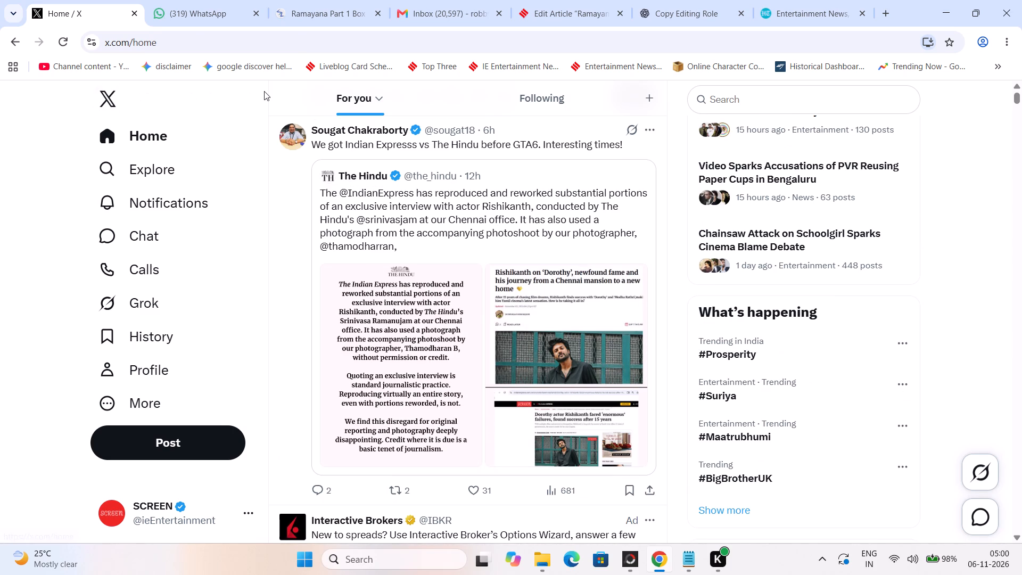
click(480, 128)
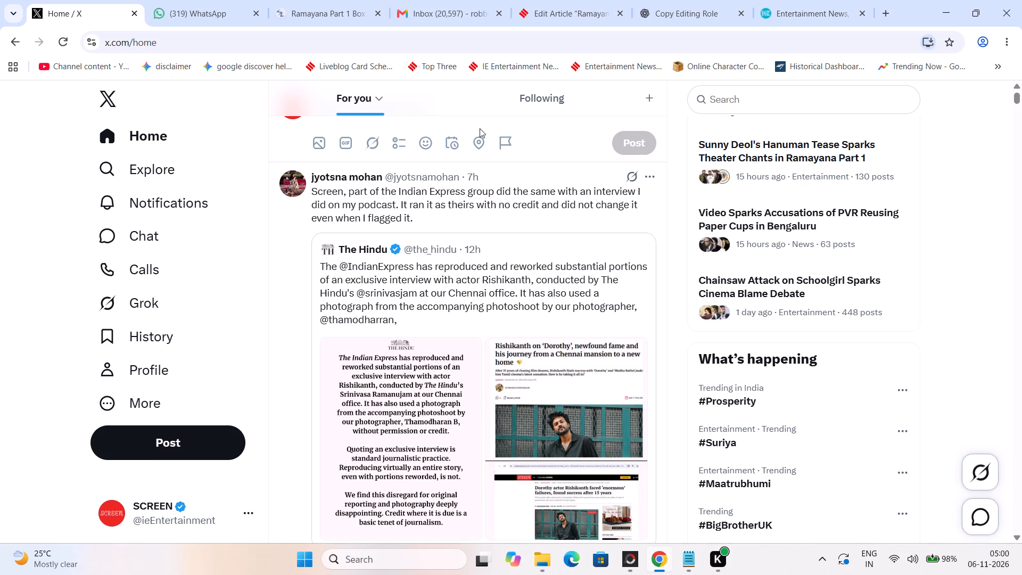
click(319, 179)
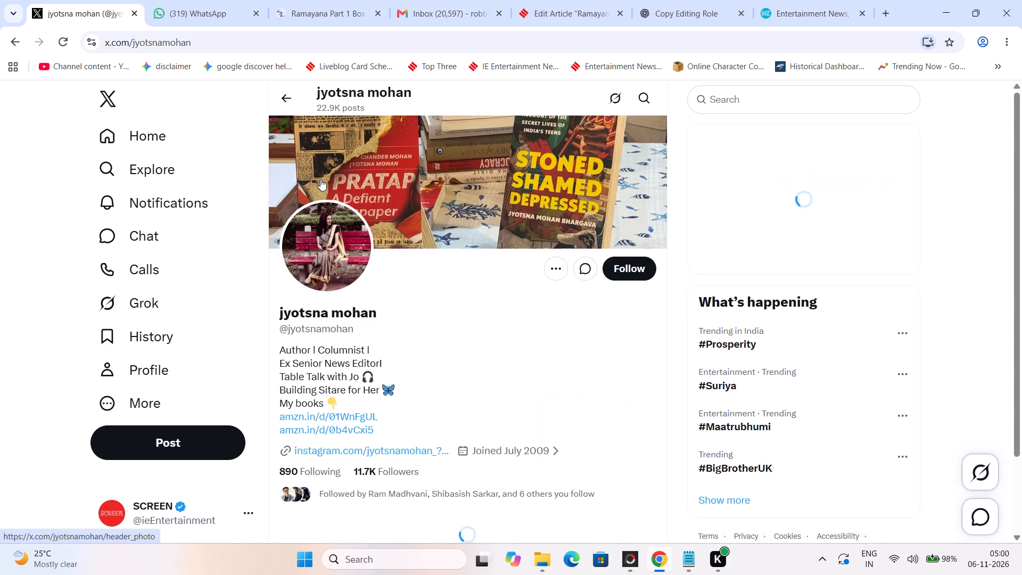
scroll(320, 179, down, 4)
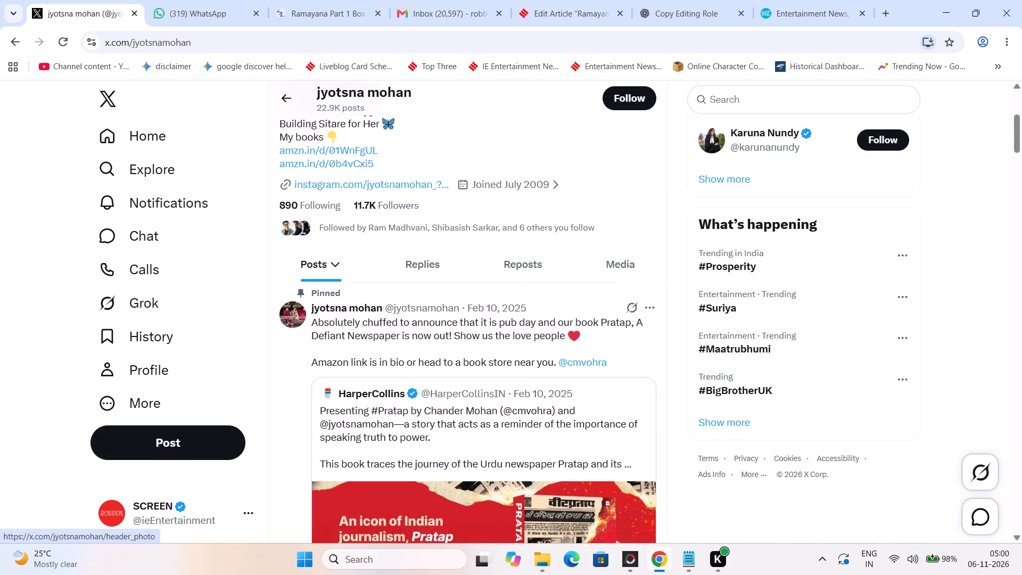
Read through the recent posts on the open X profile, including the one about Screen's use of a podcast interview.
scroll(320, 179, down, 8)
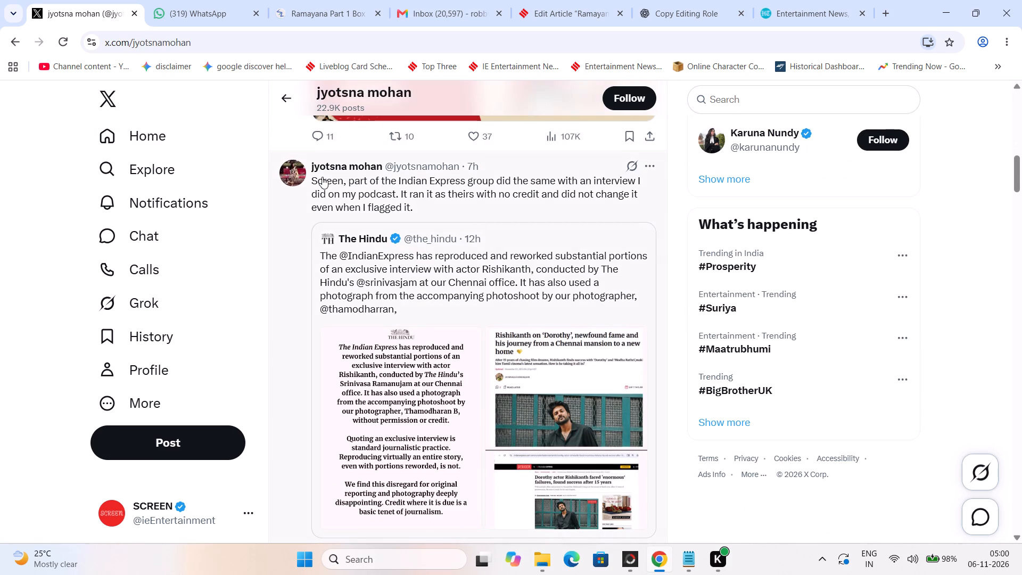
scroll(322, 177, up, 5)
scroll(322, 177, down, 5)
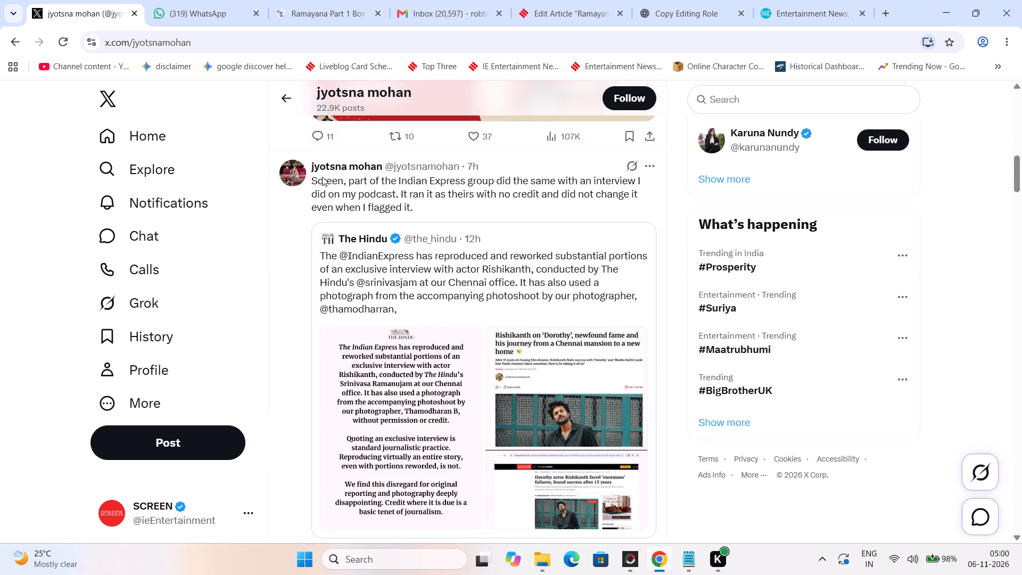
scroll(322, 177, down, 12)
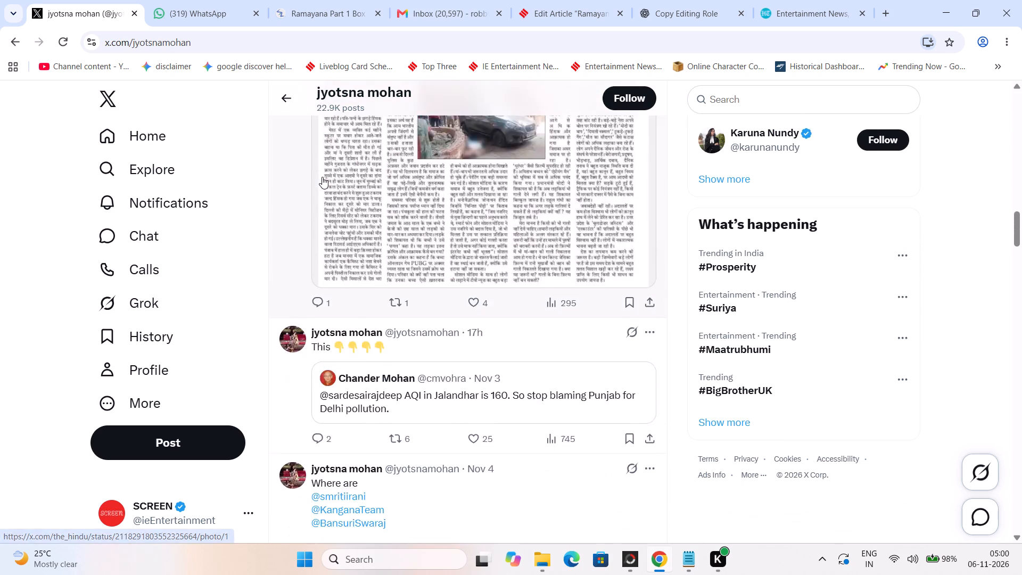
scroll(322, 177, down, 6)
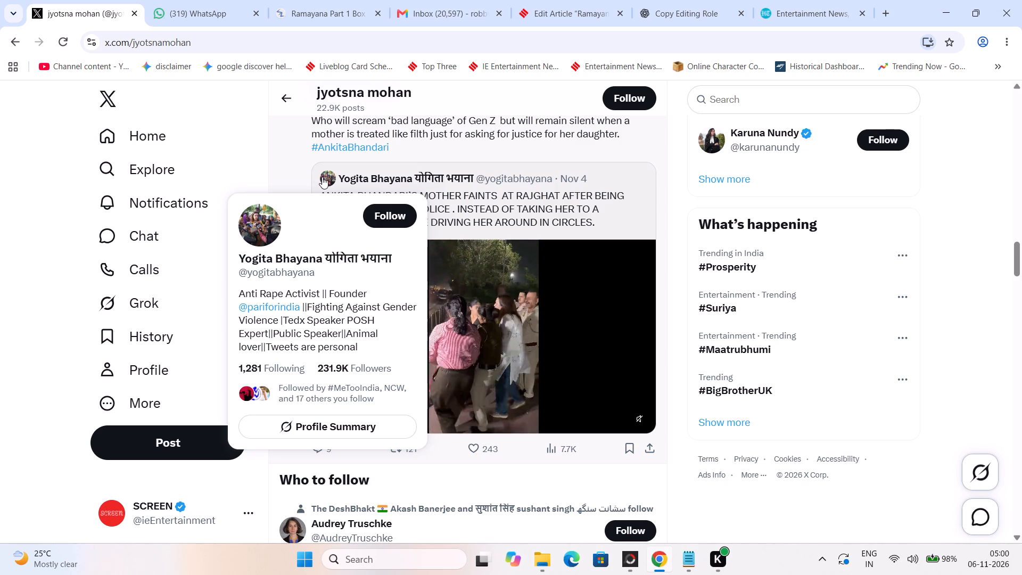
In the Ramayana article editor, delete the third paragraph's closing sentence citing Sacnilk on the film's worldwide collection of over Rs 100 crore.
click(629, 0)
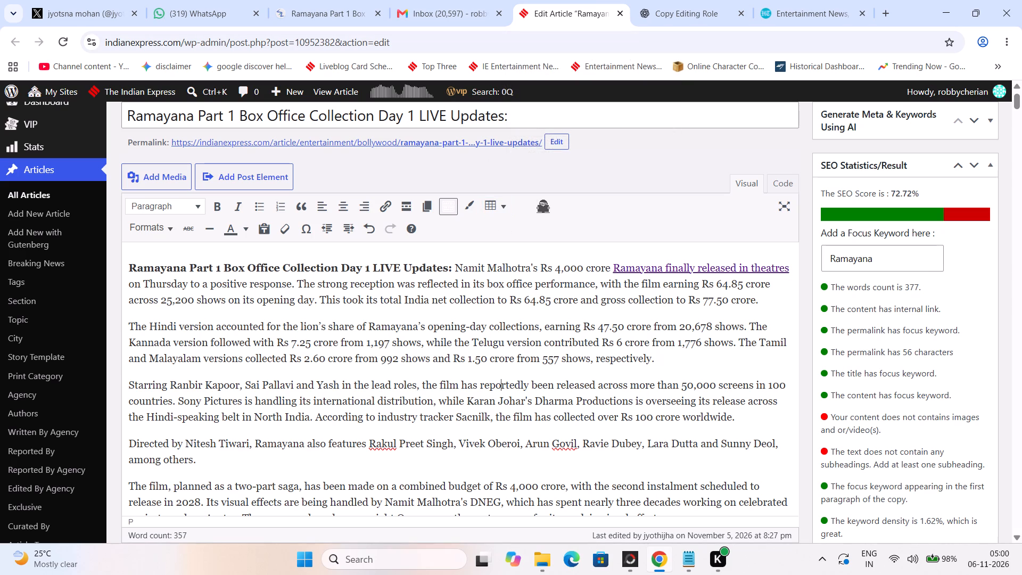
scroll(498, 324, down, 1)
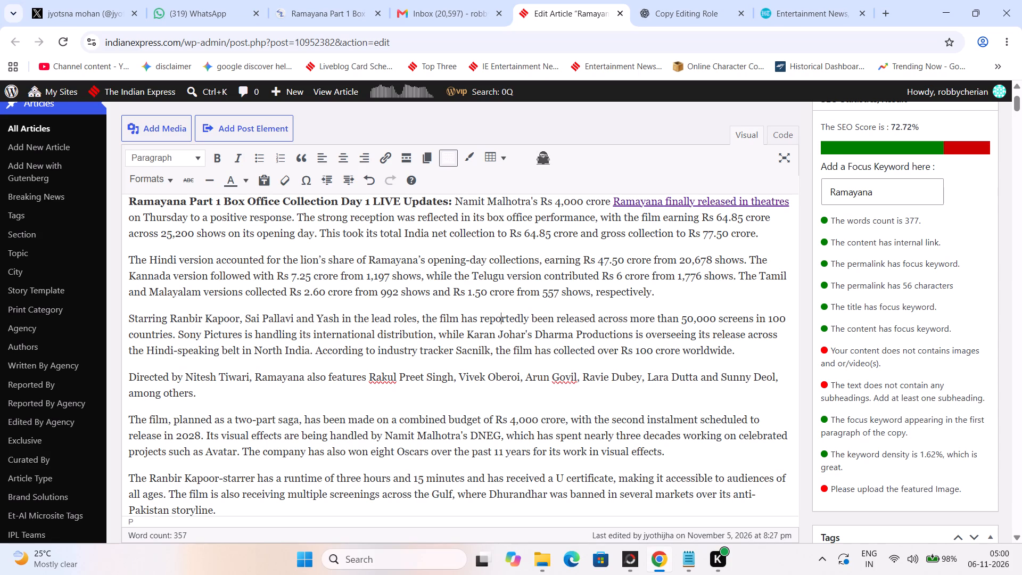
drag(733, 352, 317, 343)
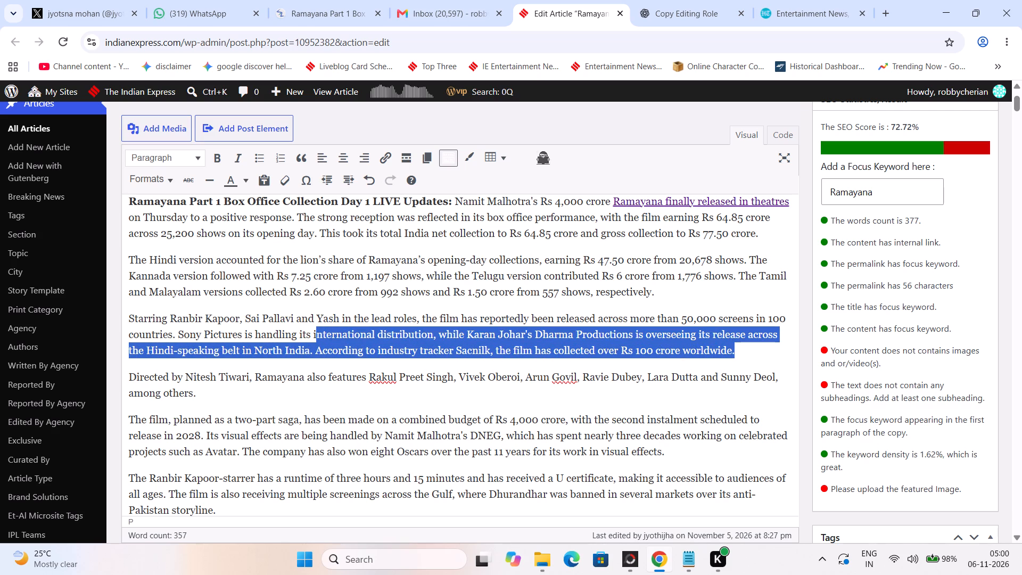
drag(317, 343, 316, 344)
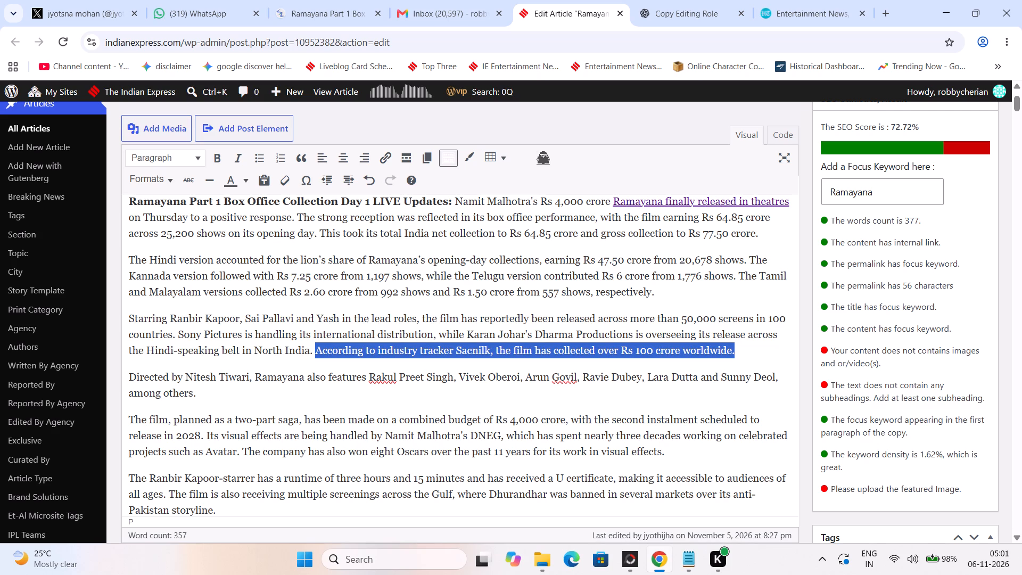
key(BackSpace)
key(BackSpace)
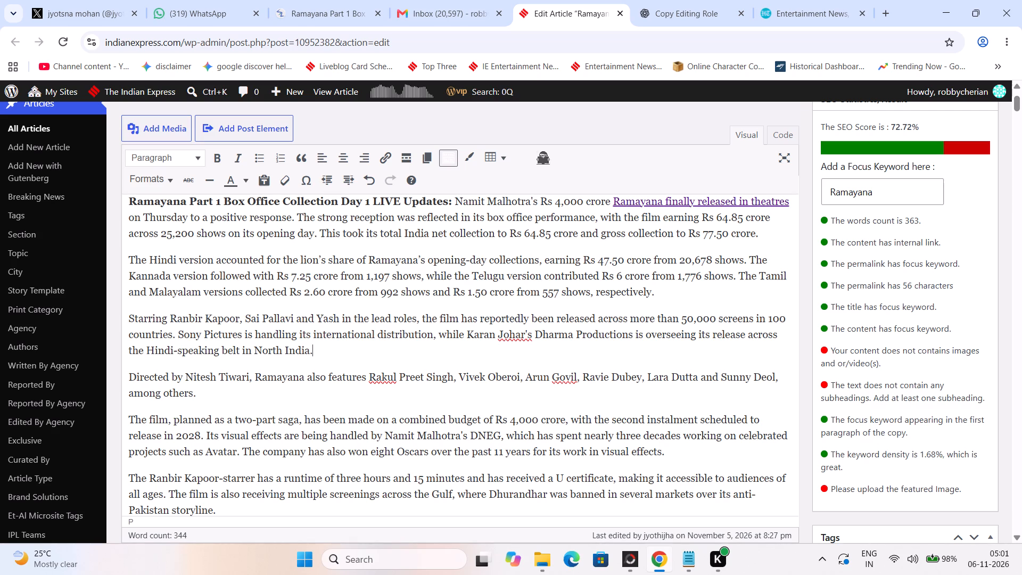
Cut the phrase "Starring Ranbir Kapoor, Sai Pallavi and Yash" from the start of the third paragraph.
triple_click(309, 386)
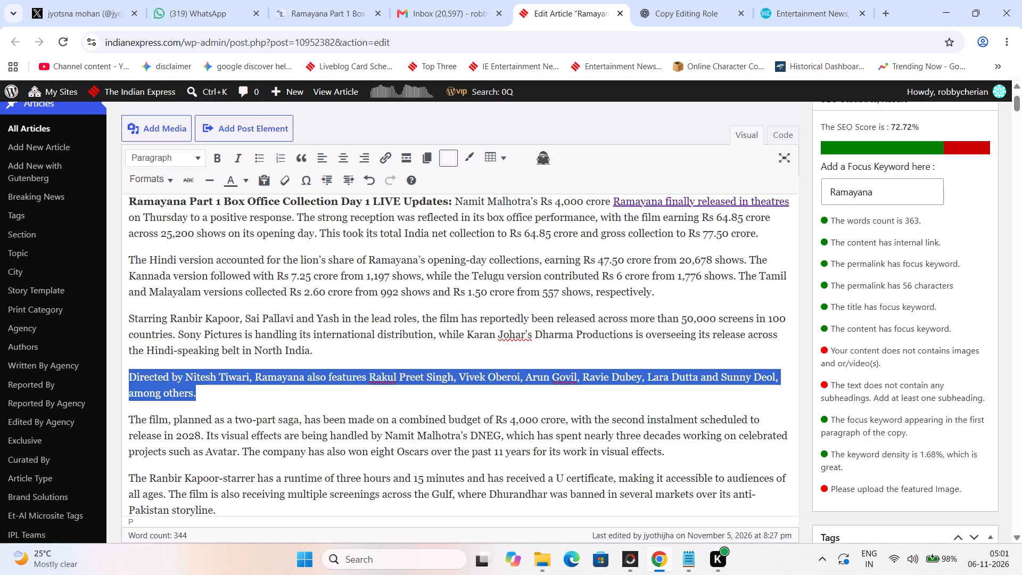
click(309, 385)
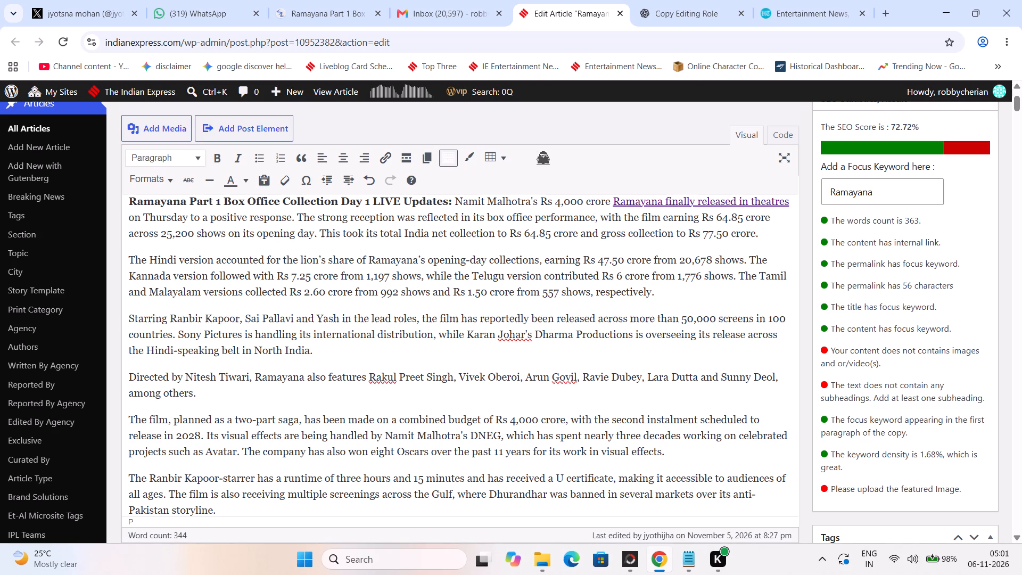
drag(129, 320, 327, 321)
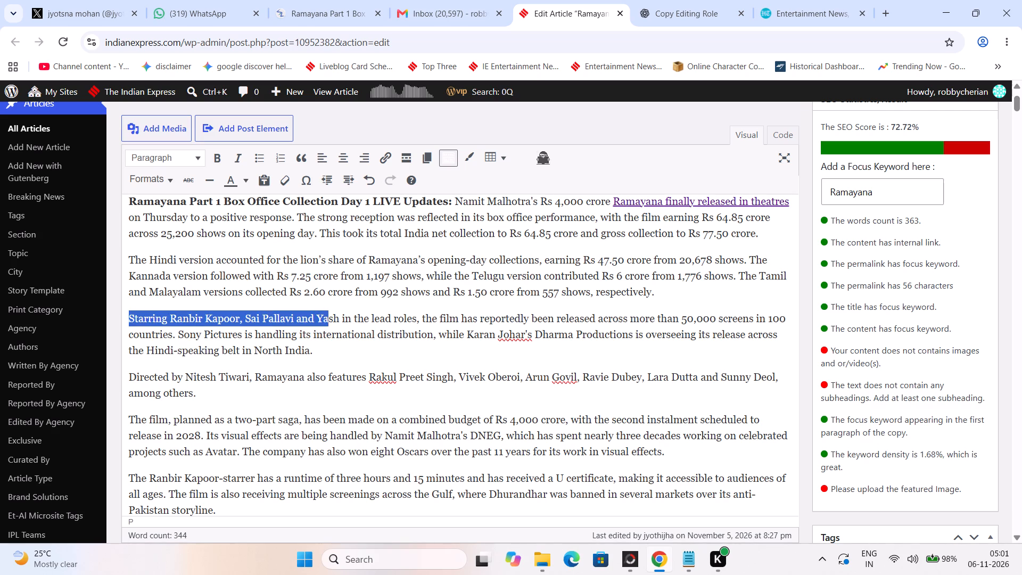
drag(327, 321, 339, 321)
key(ctrl+x)
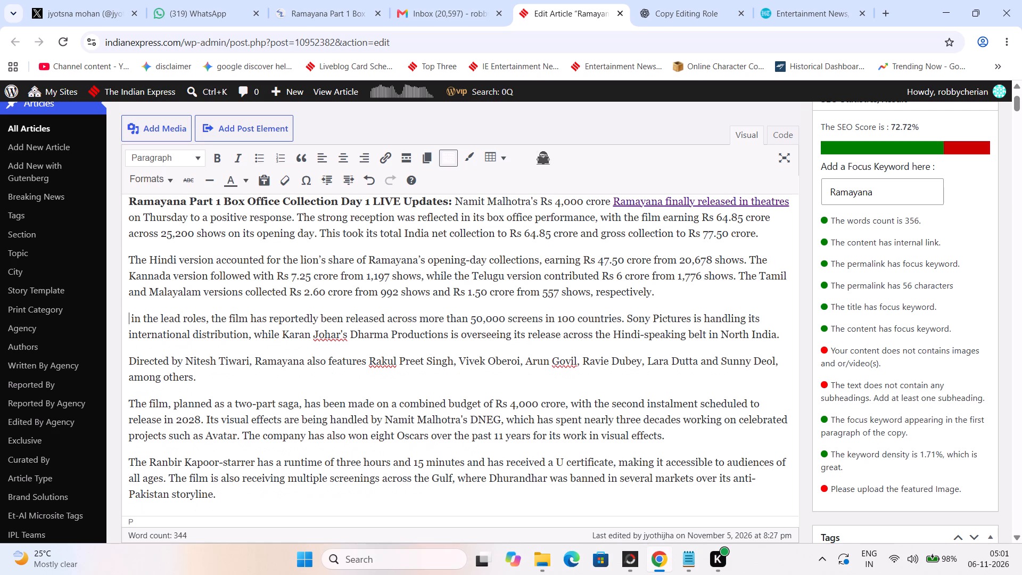
In the "Directed by Nitesh Tiwari" paragraph, replace "also features" with "starring".
drag(304, 362, 328, 361)
key(space)
text(s)
text(tta)
key(BackSpace)
key(BackSpace)
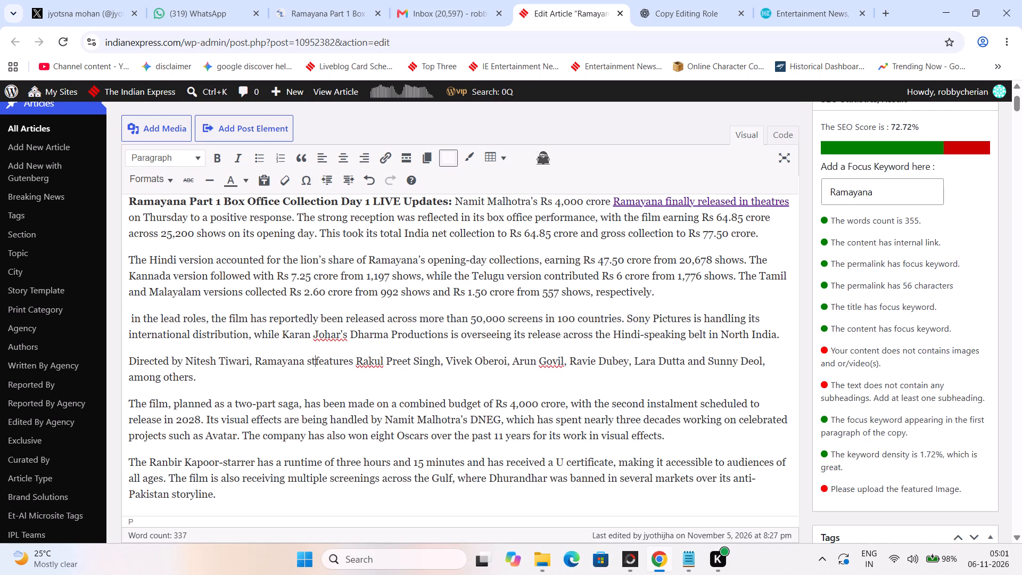
key(Delete)
key(Delete)
key(Delete)
key(Delete)
key(Delete)
key(Delete)
key(Delete)
key(Delete)
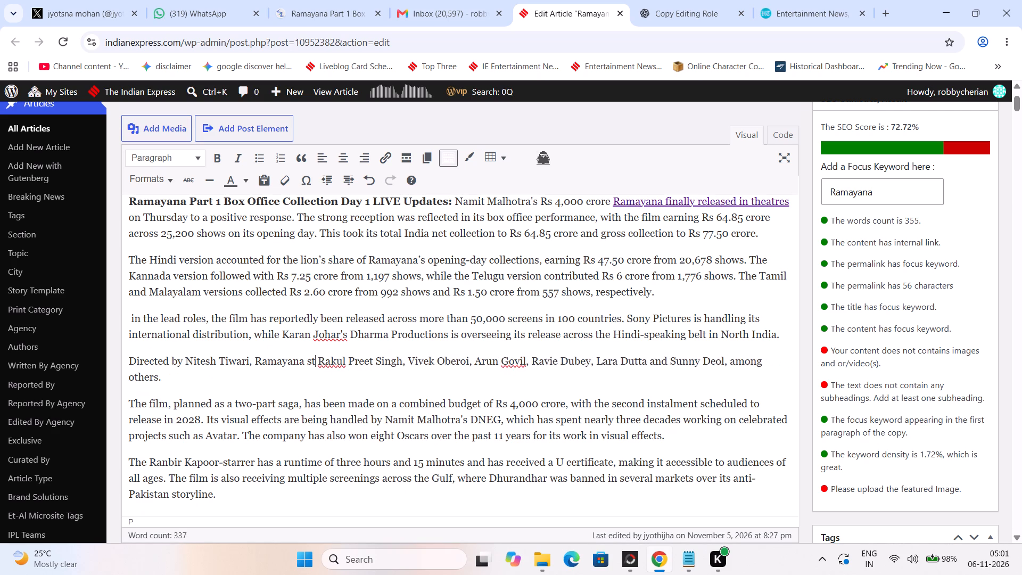
text(arrng)
key(space)
key(BackSpace)
key(BackSpace)
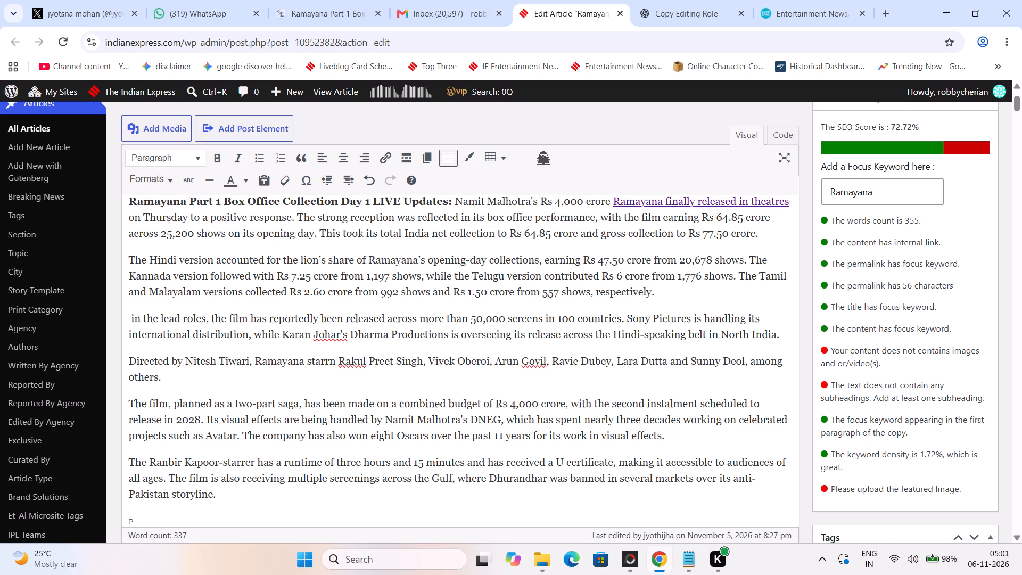
key(BackSpace)
text(ing)
key(space)
Insert the cut lead-cast phrase and a comma before "Rakul Preet Singh", and remove the "and" before "Yash".
key(ctrl+v)
key(comma)
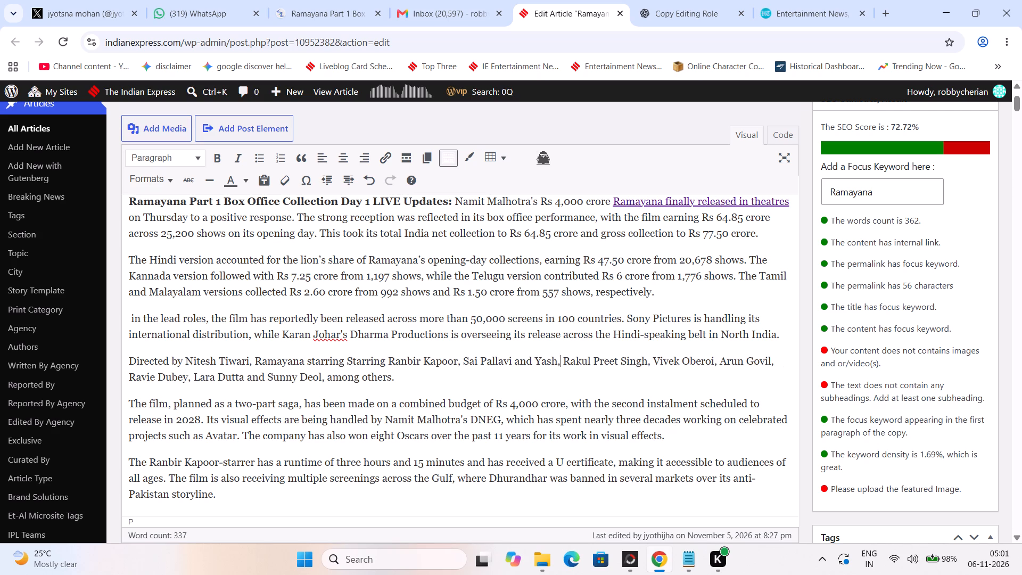
key(Left)
key(Left)
key(Left)
key(Left)
key(Left)
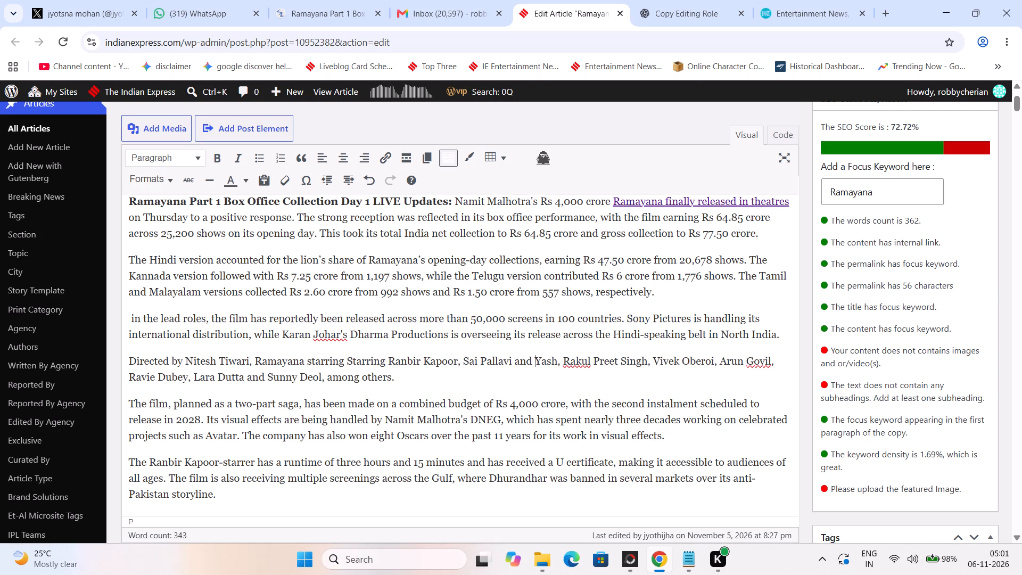
key(BackSpace)
key(BackSpace)
key(BackSpace)
key(BackSpace)
Replace the full stop after "among others" with a comma and move the text from "has reportedly been released" through "North India" there.
key(Down)
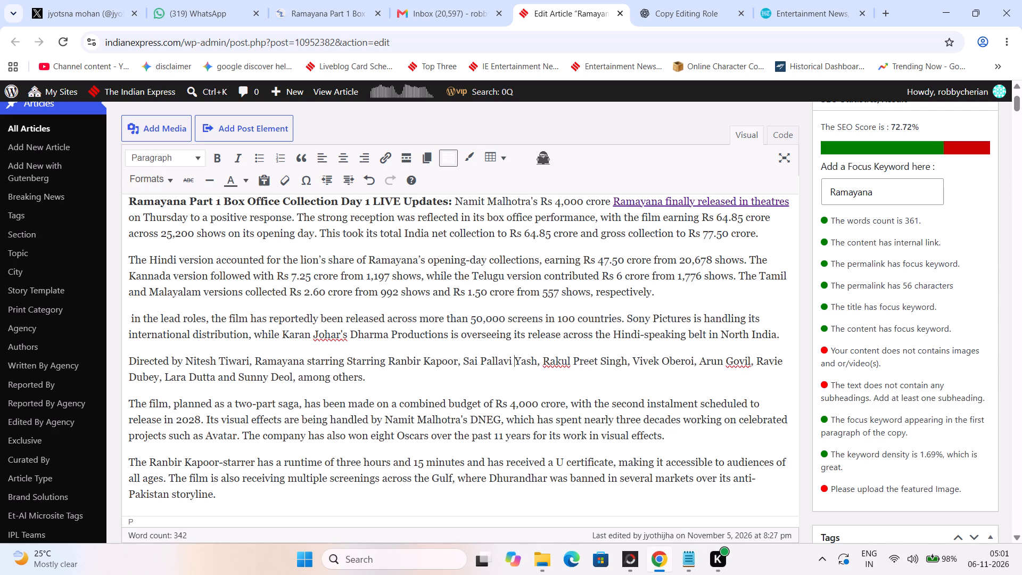
key(BackSpace)
text(,)
key(space)
drag(251, 314, 811, 325)
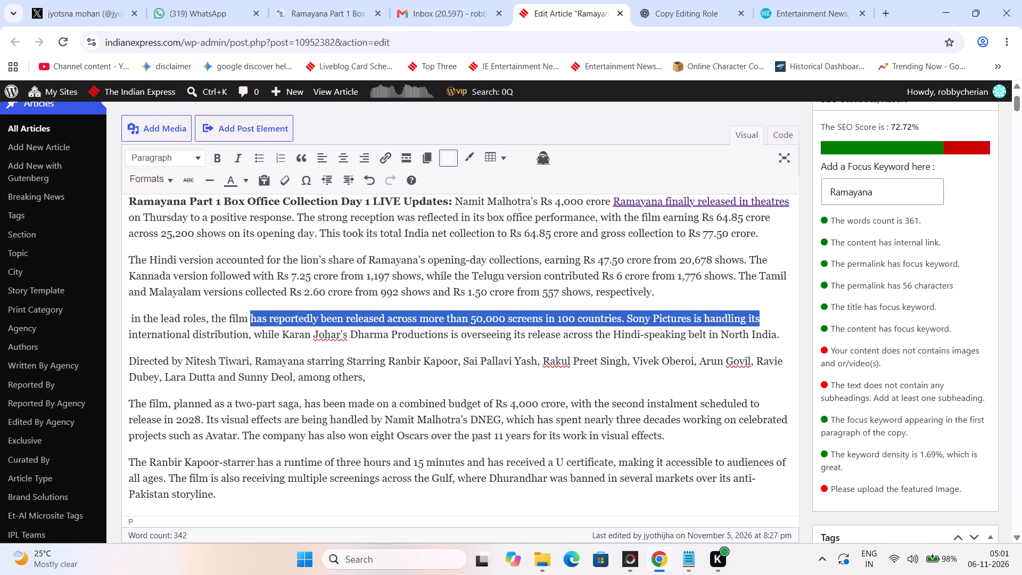
drag(811, 325, 806, 338)
key(ctrl+x)
click(466, 360)
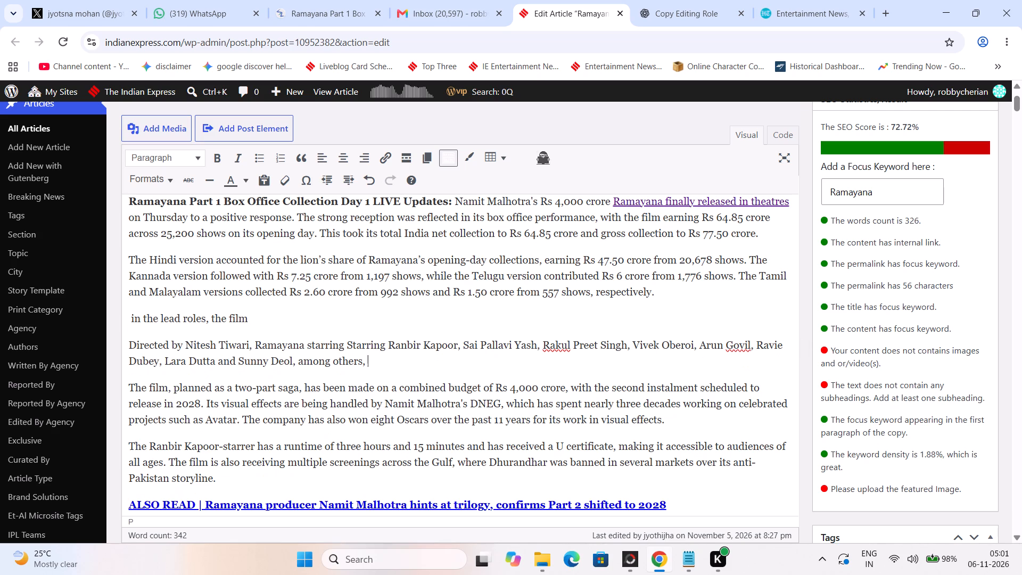
key(ctrl+v)
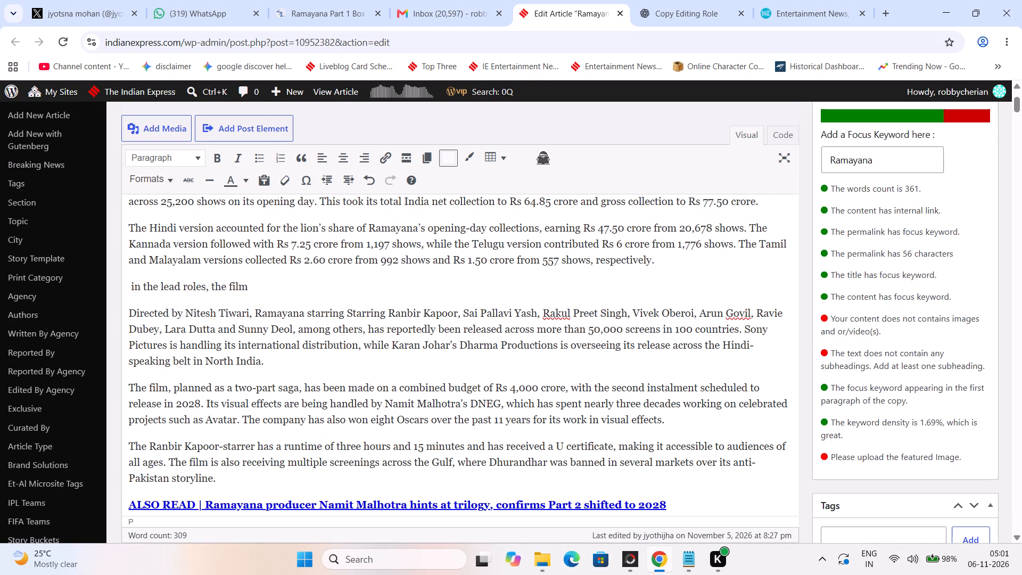
Delete the leftover line "in the lead roles, the film" above the "Directed by Nitesh Tiwari" paragraph.
triple_click(369, 286)
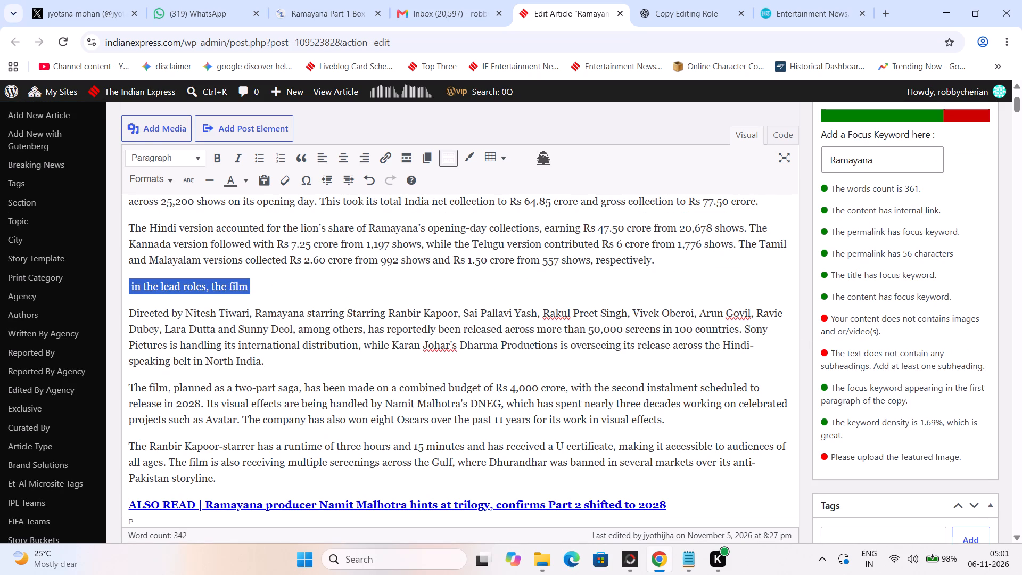
key(Delete)
key(Delete)
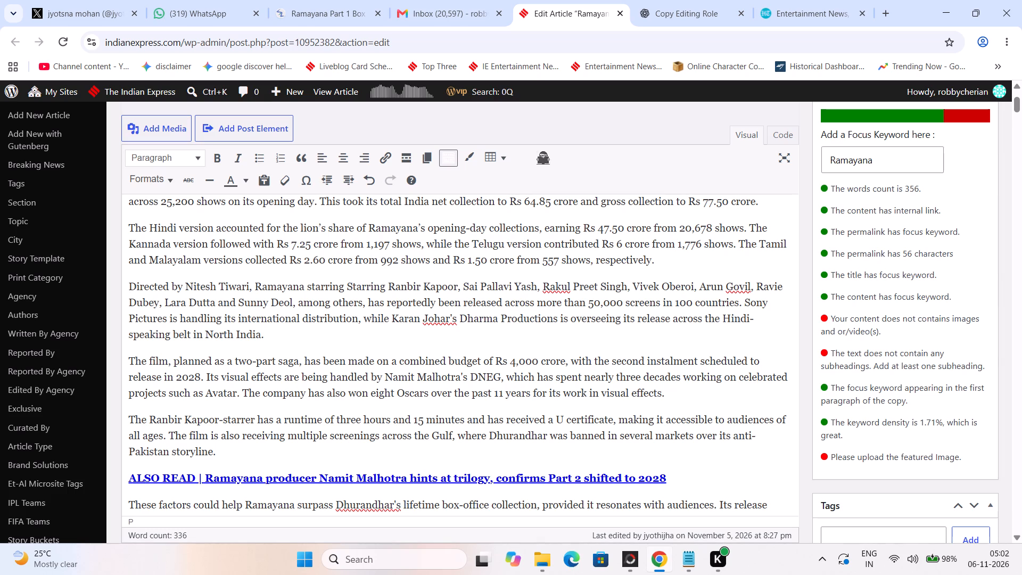
Delete the paragraph about the Ranbir Kapoor-starrer's runtime, U certificate and Gulf screenings, along with the blank line it leaves.
scroll(450, 347, down, 2)
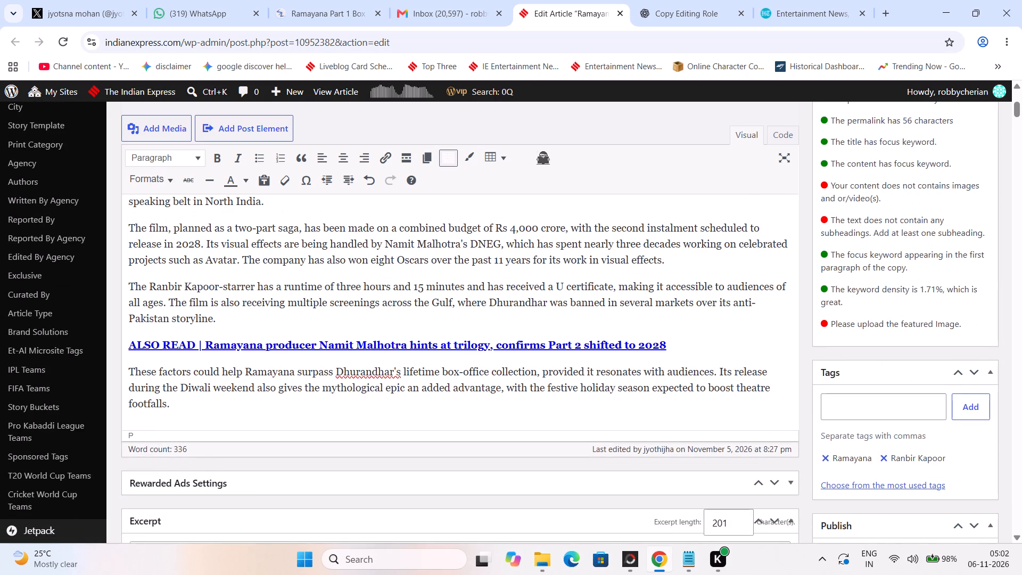
triple_click(605, 295)
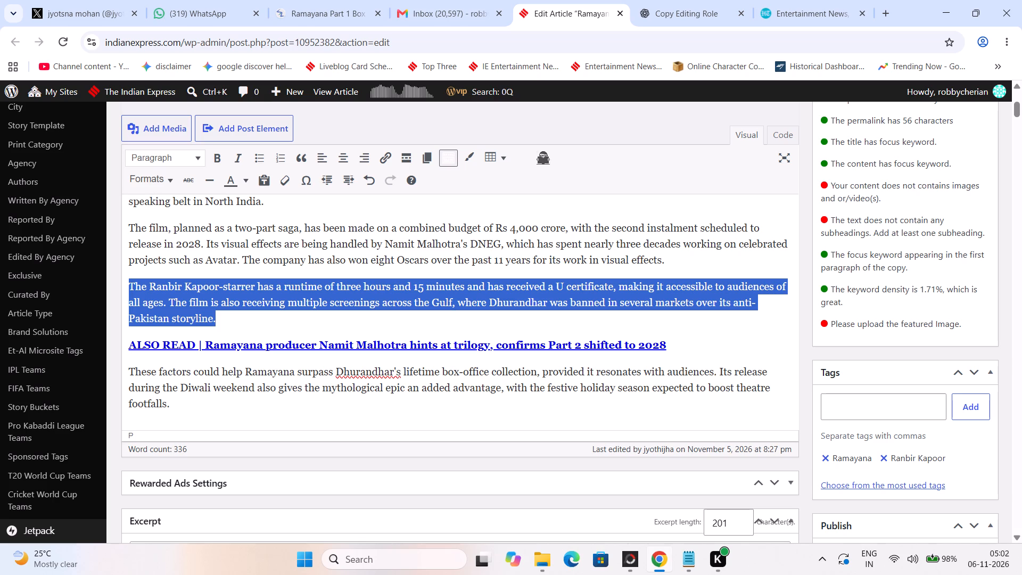
scroll(605, 295, up, 1)
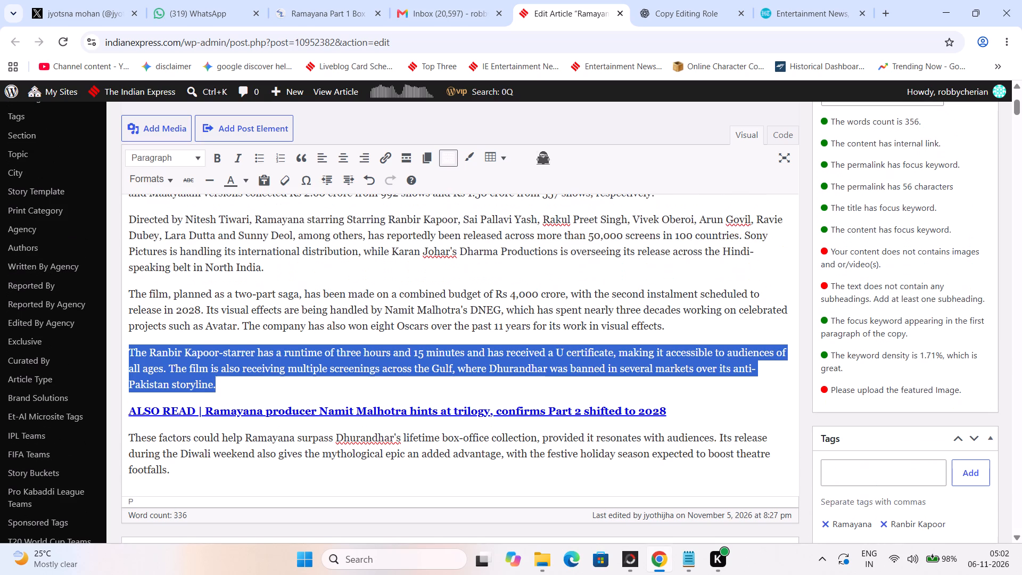
scroll(605, 295, up, 3)
scroll(605, 295, down, 2)
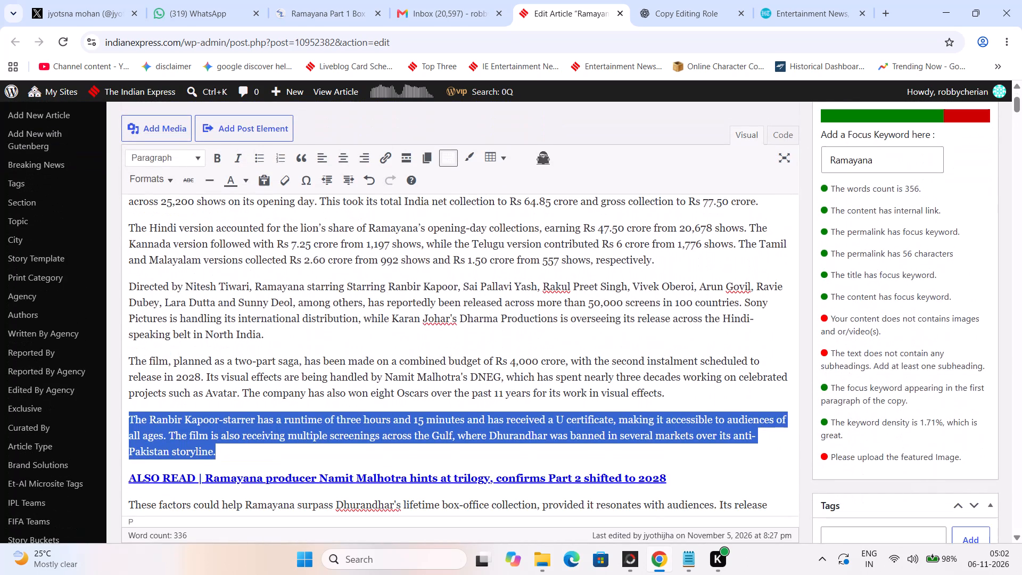
key(BackSpace)
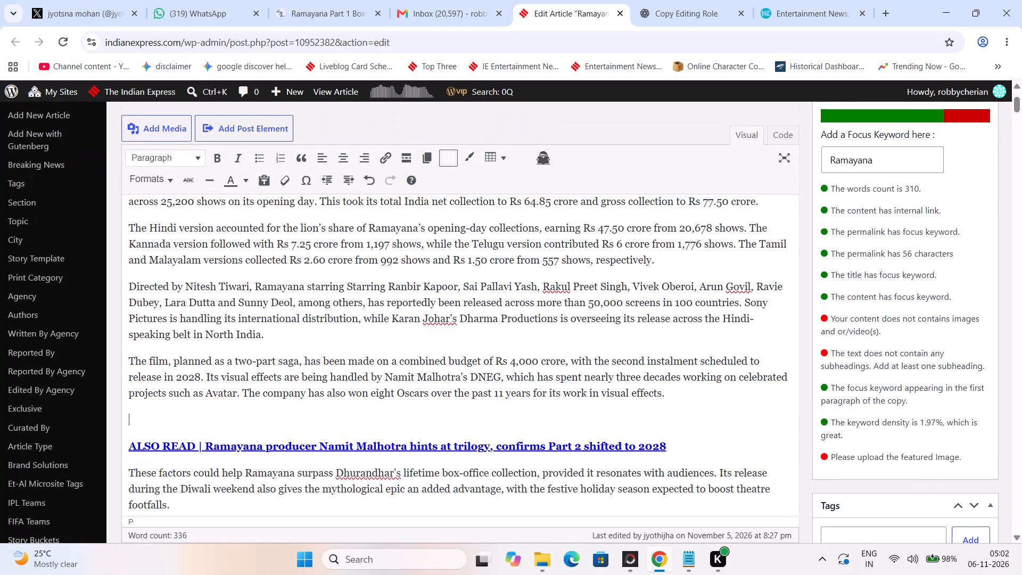
key(BackSpace)
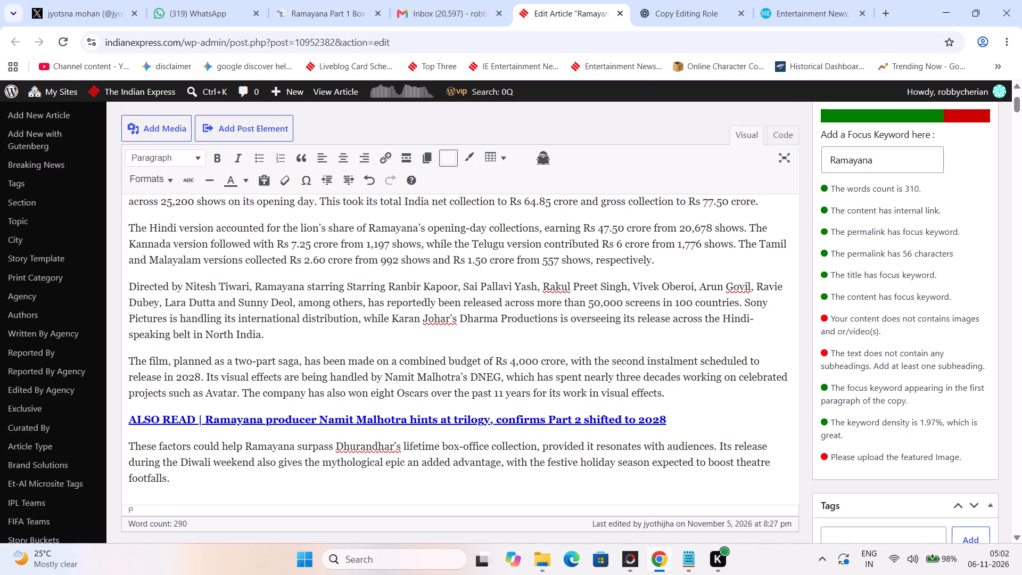
Change "are being" to "was" in the sentence about DNEG handling the visual effects.
drag(285, 377, 328, 371)
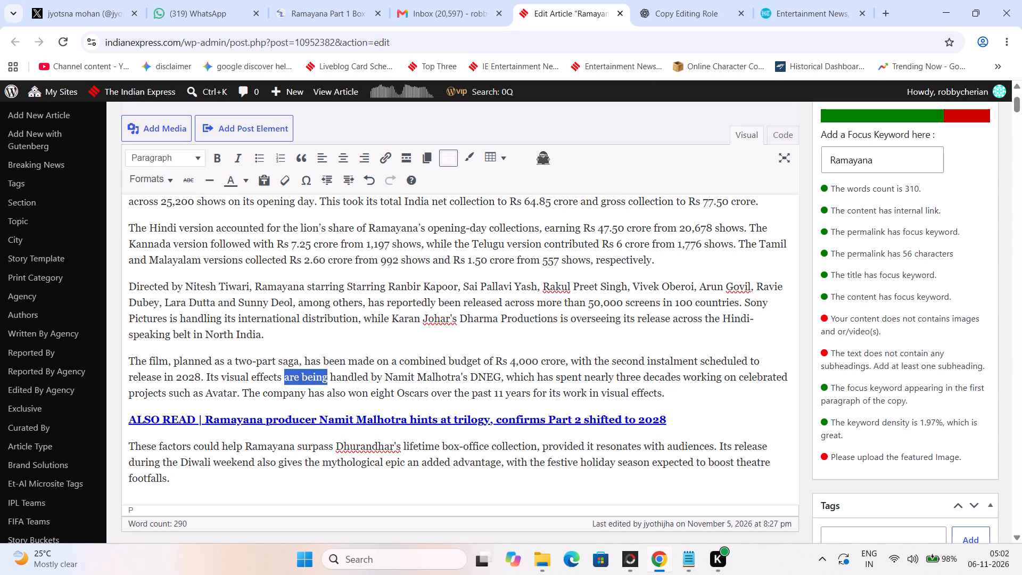
text(was)
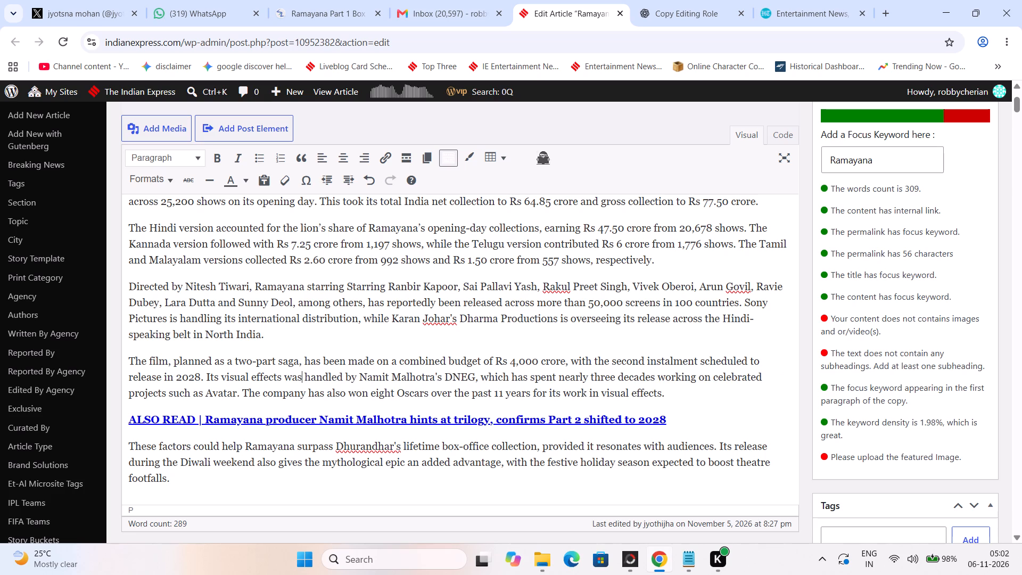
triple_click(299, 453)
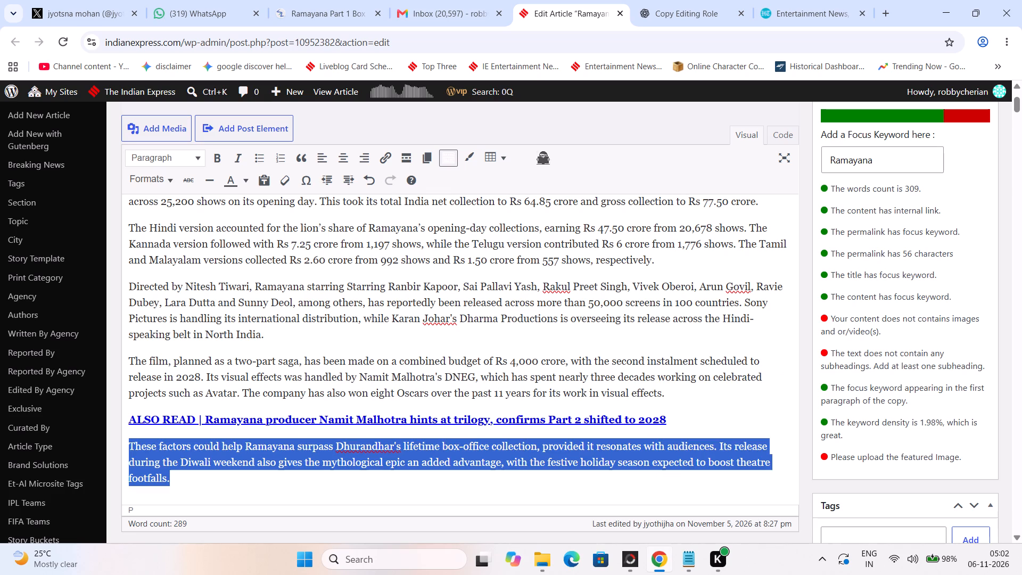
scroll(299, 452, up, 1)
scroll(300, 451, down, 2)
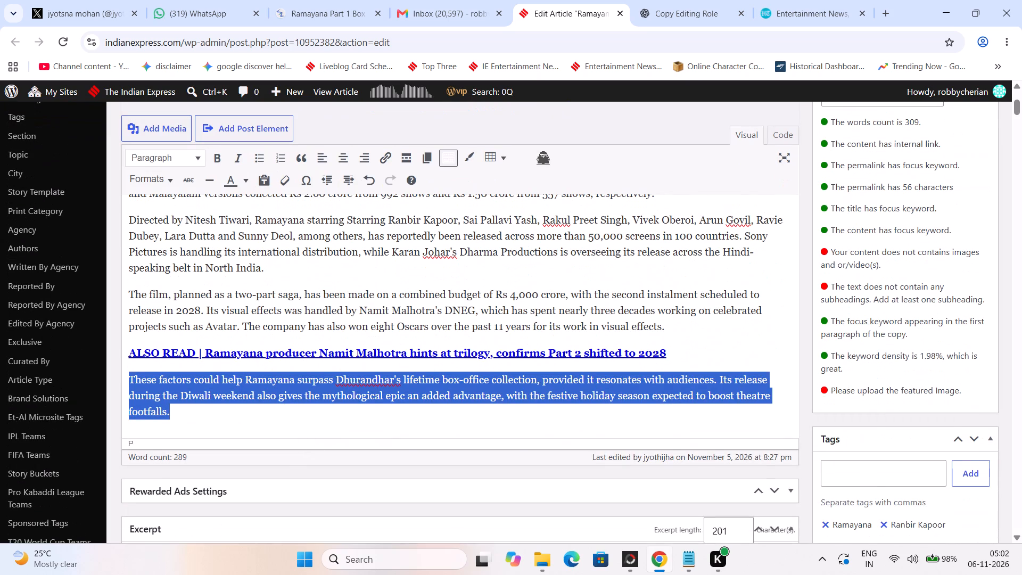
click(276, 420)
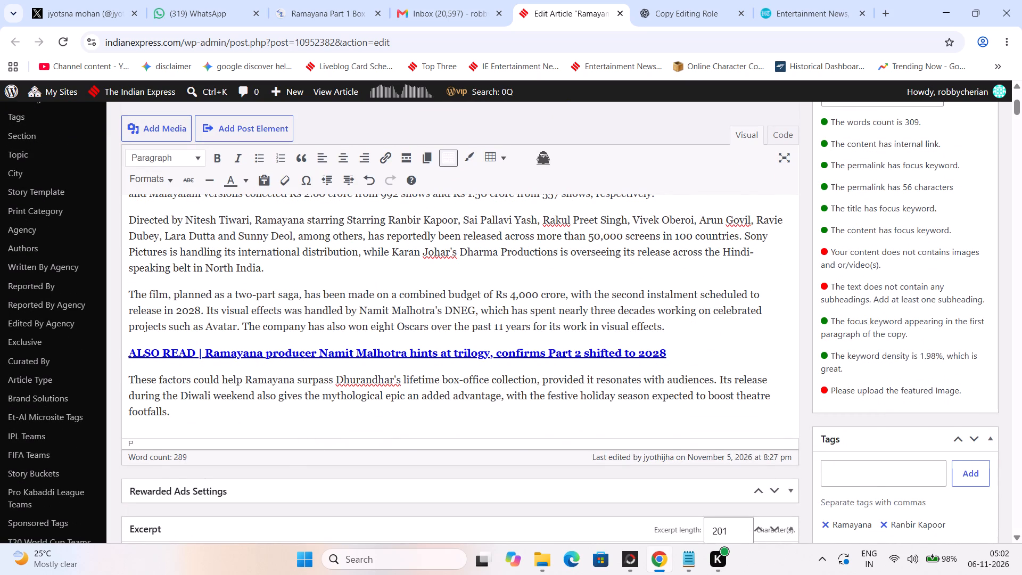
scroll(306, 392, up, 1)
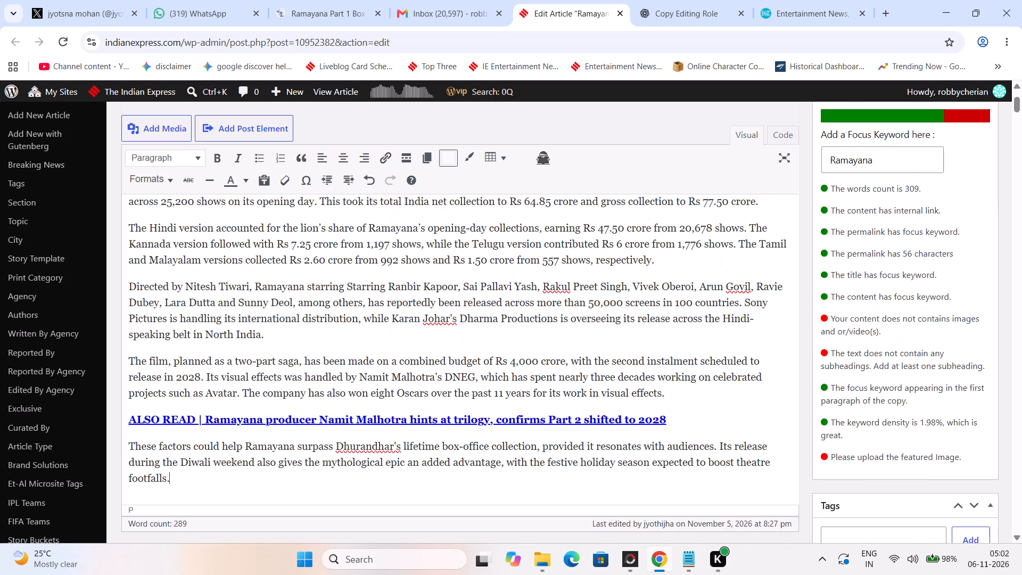
Delete the closing paragraph about Ramayana surpassing Dhurandhar's lifetime collection and the Diwali weekend advantage, along with its blank line.
triple_click(292, 456)
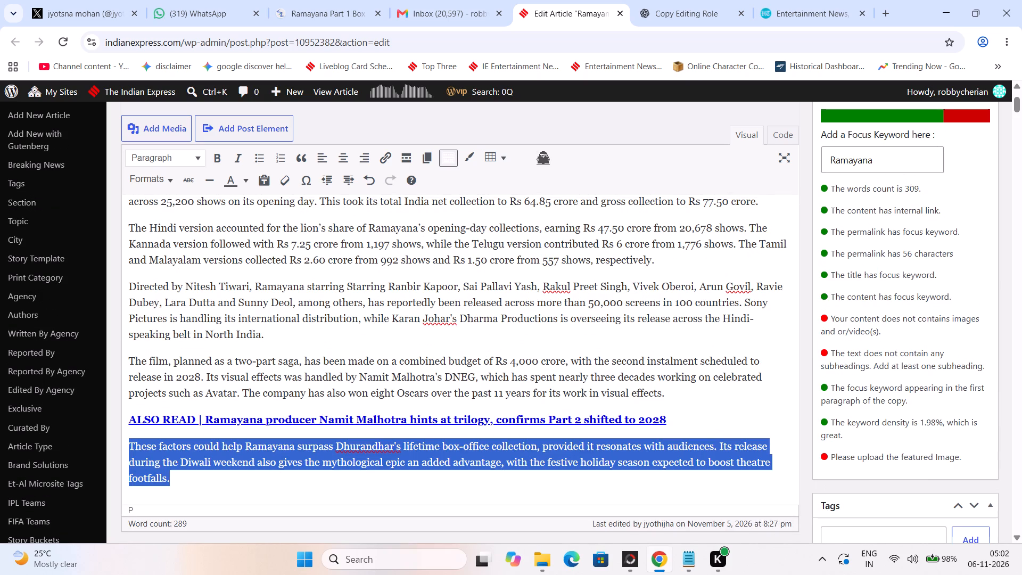
key(BackSpace)
key(BackSpace)
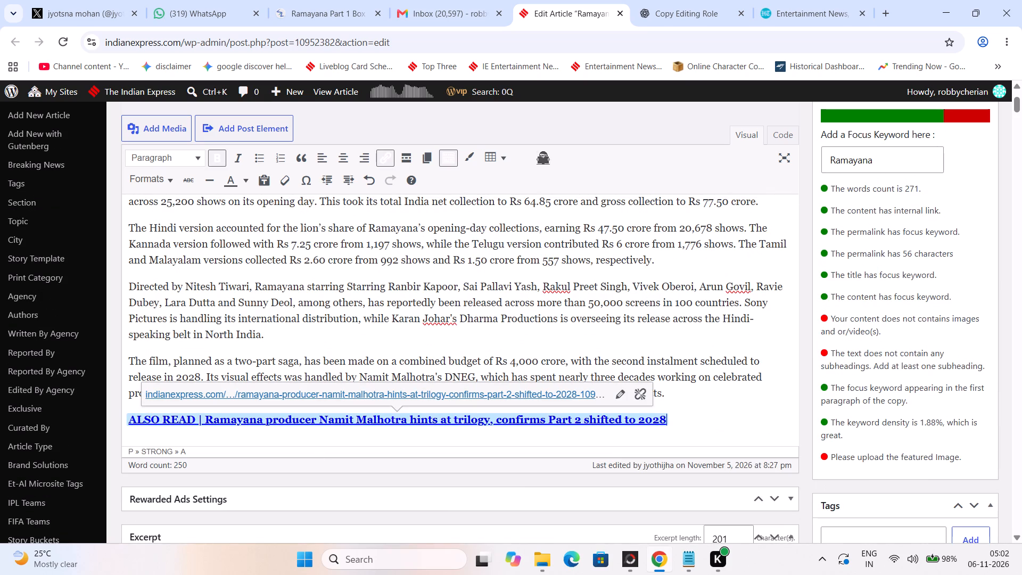
Delete the linked "ALSO READ" line about Namit Malhotra hinting at a trilogy, along with the blank line it leaves.
triple_click(706, 422)
key(BackSpace)
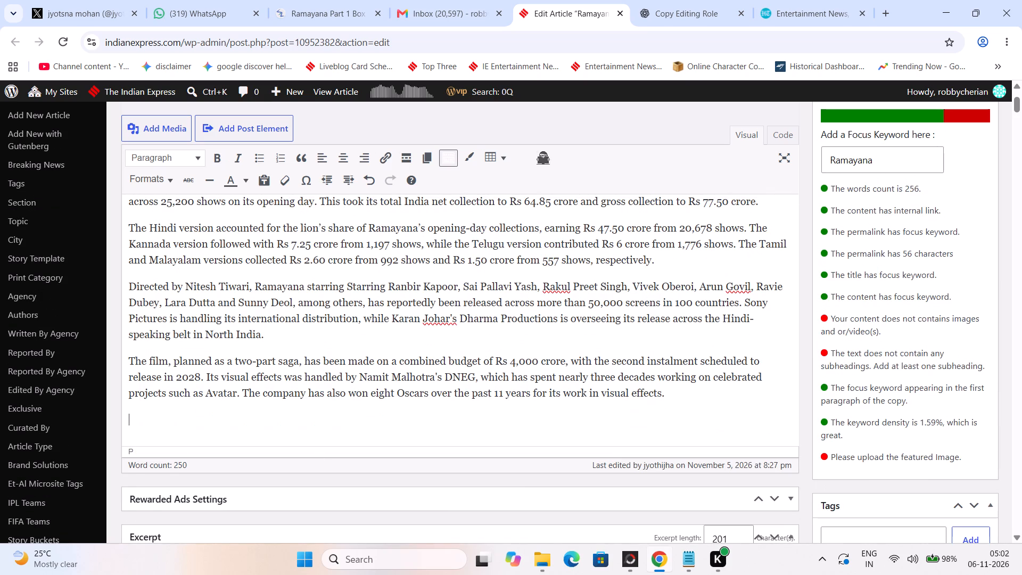
key(BackSpace)
Return to the Sacnilk page with Ramayana Part 1's day-wise worldwide box office collection.
scroll(706, 422, up, 1)
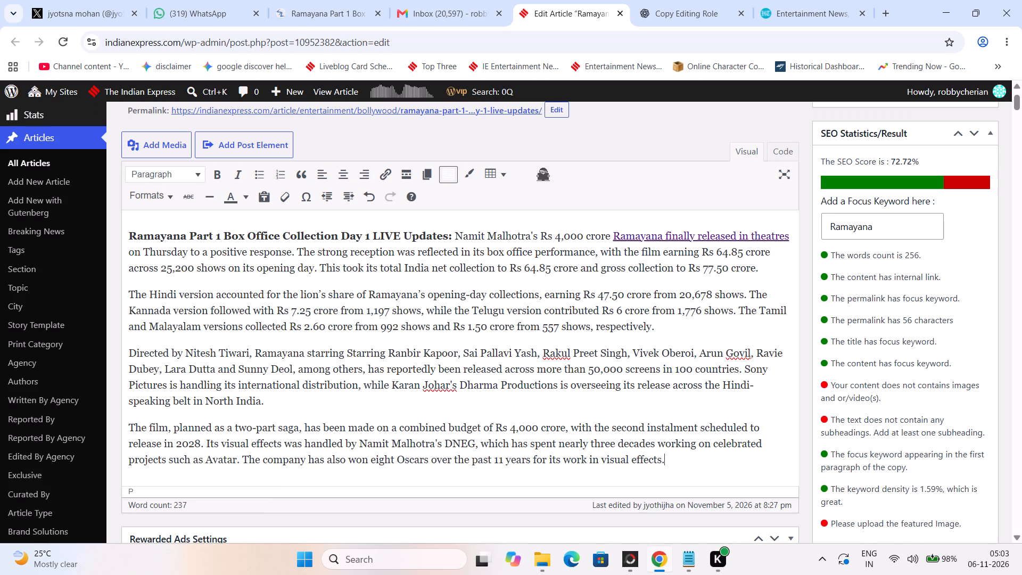
click(342, 0)
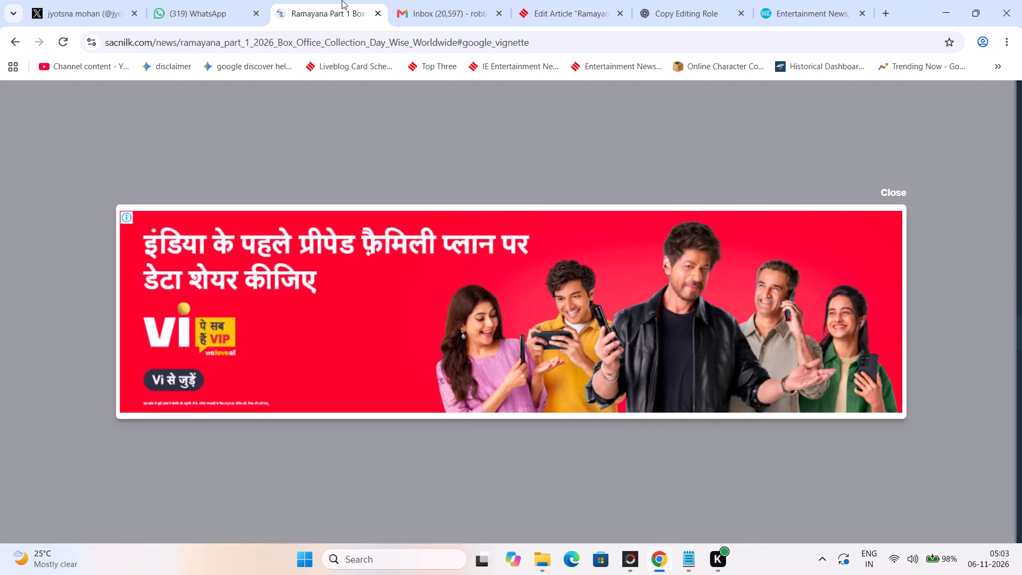
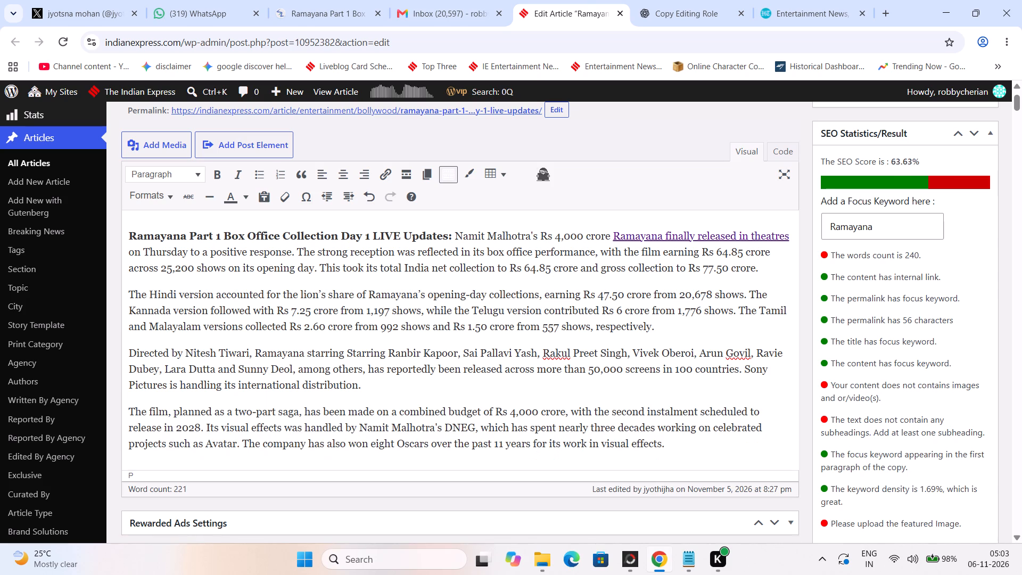
Open the Ramayana Part 1 movie review from the Indian Express cinema section in a new tab.
click(894, 0)
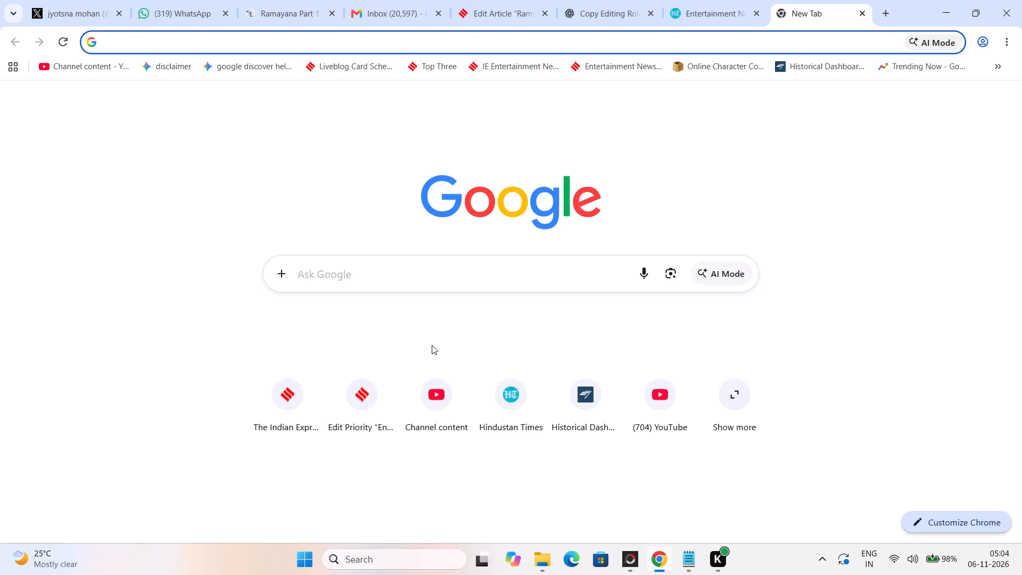
click(277, 433)
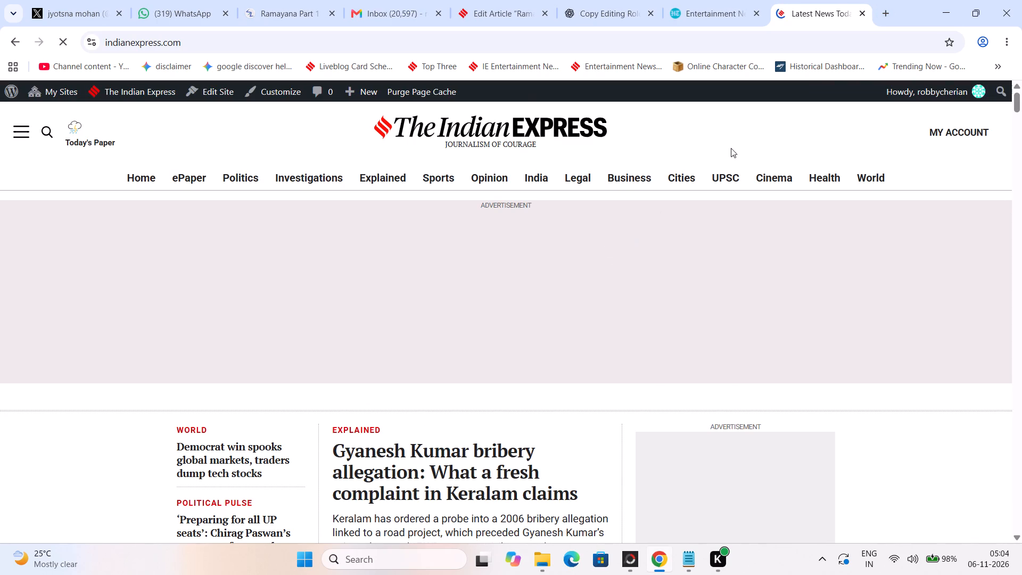
click(761, 179)
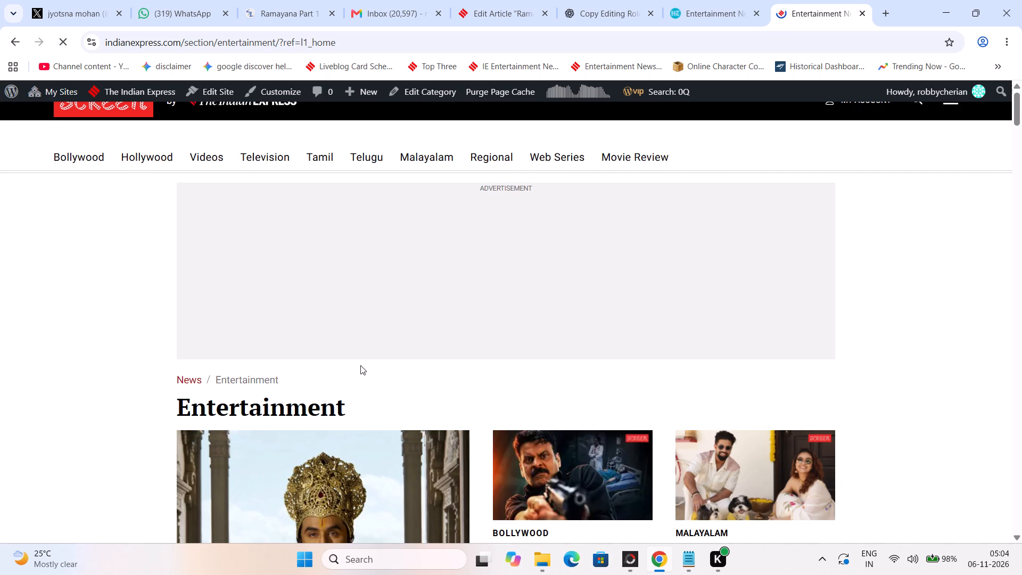
scroll(360, 367, down, 4)
click(349, 300)
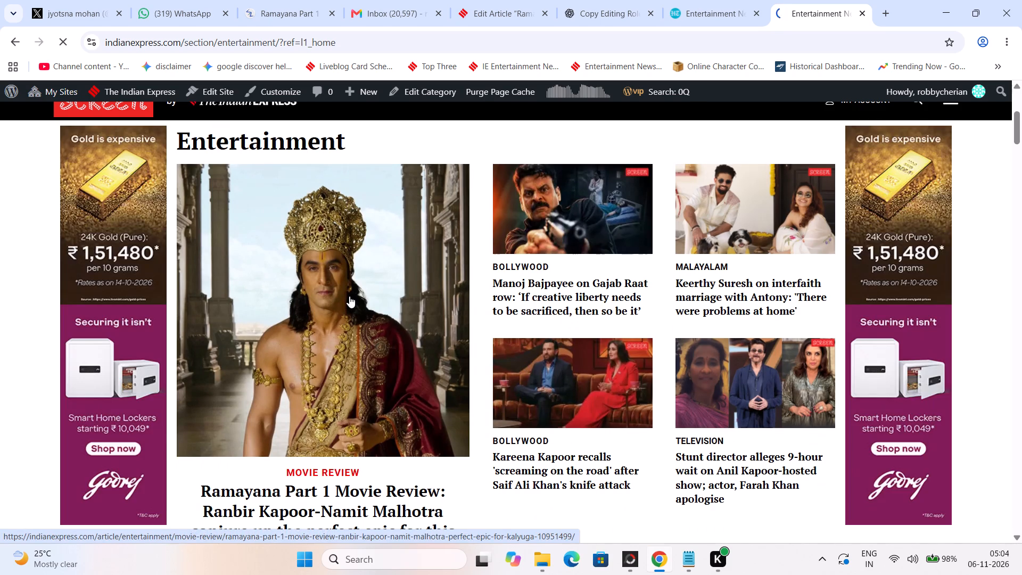
scroll(349, 296, down, 2)
Copy the review's headline into a new line below the "Directed by Nitesh Tiwari" paragraph, prefixed with "Also Read -".
triple_click(349, 299)
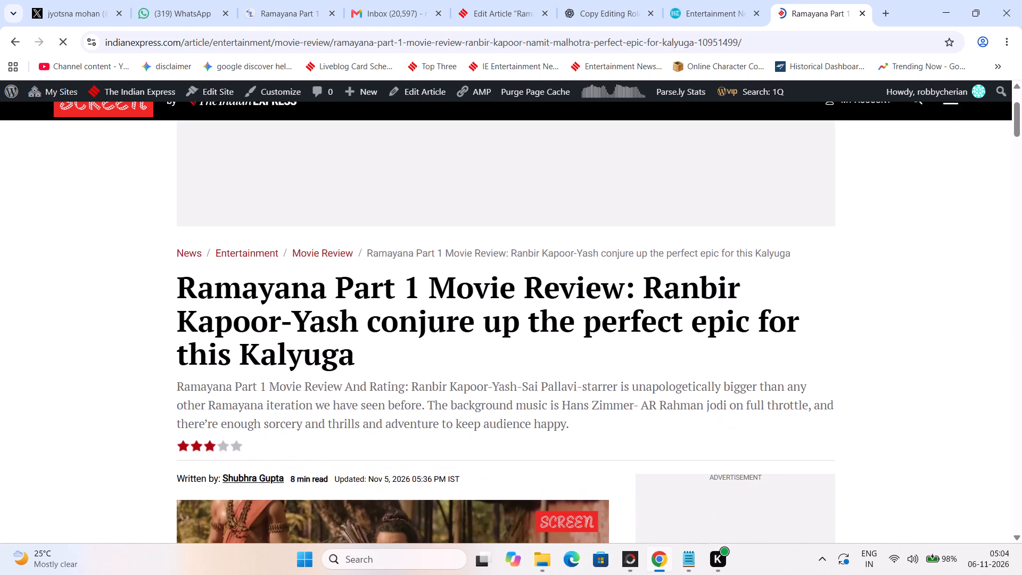
key(ctrl+c)
click(509, 0)
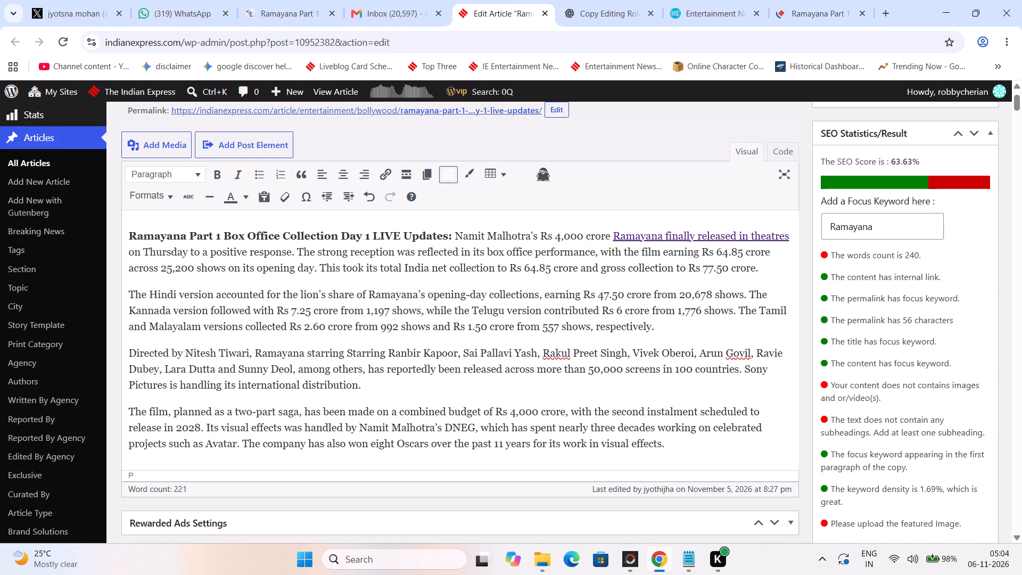
key(Return)
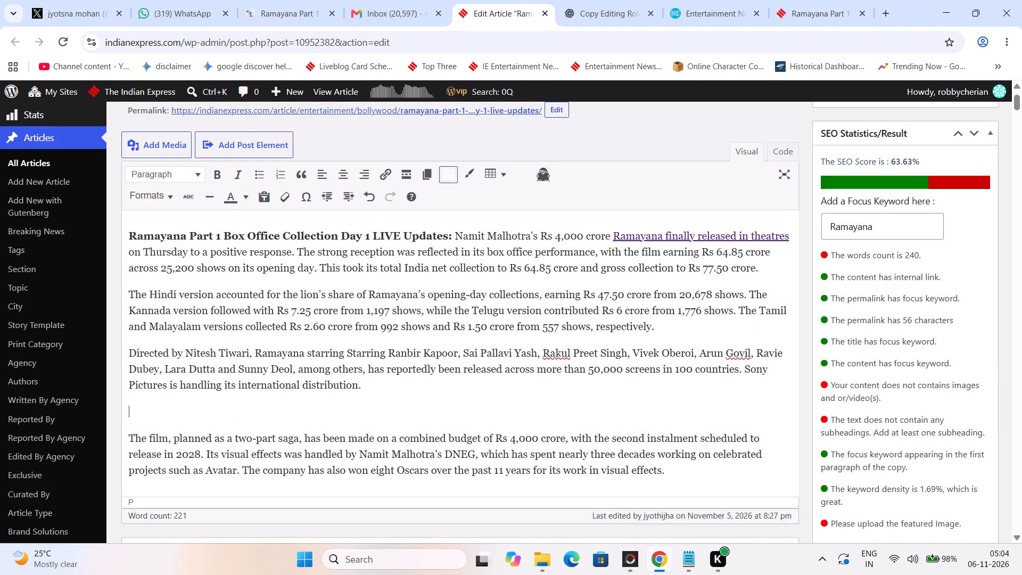
right_click(388, 410)
click(459, 277)
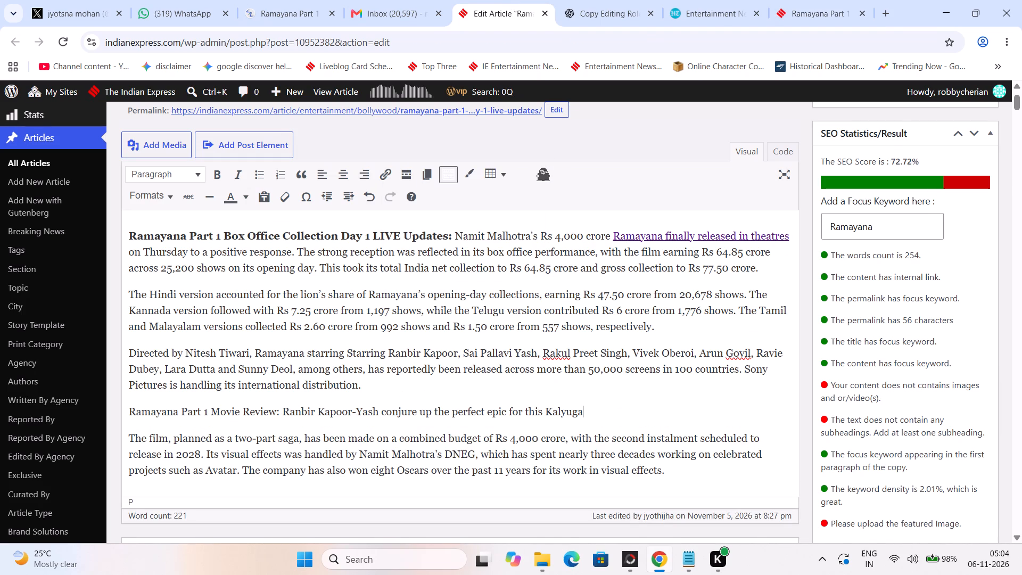
click(131, 411)
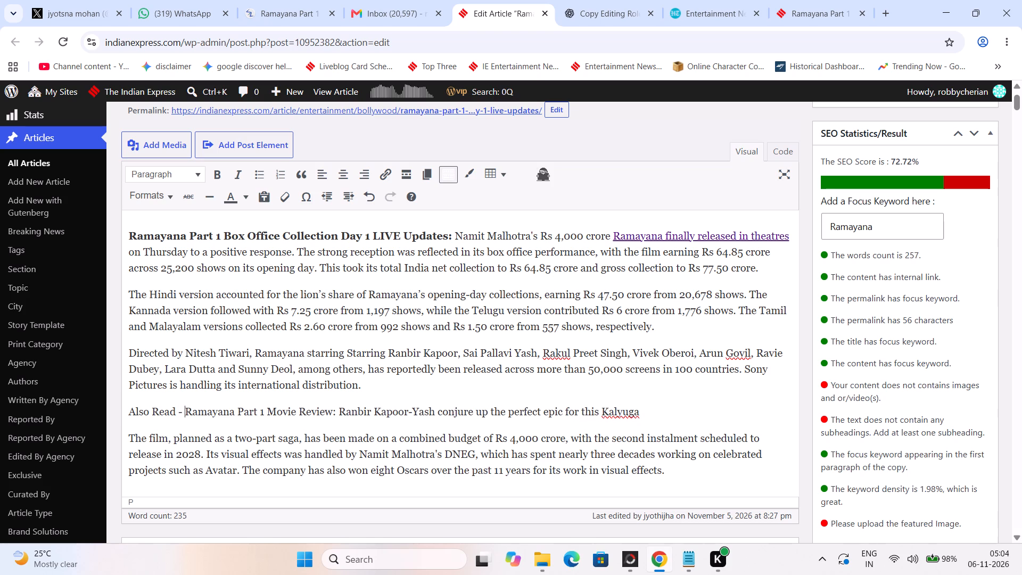
Link the headline in the "Also Read" line to the movie review's URL, set to open in a new tab.
click(812, 0)
click(785, 36)
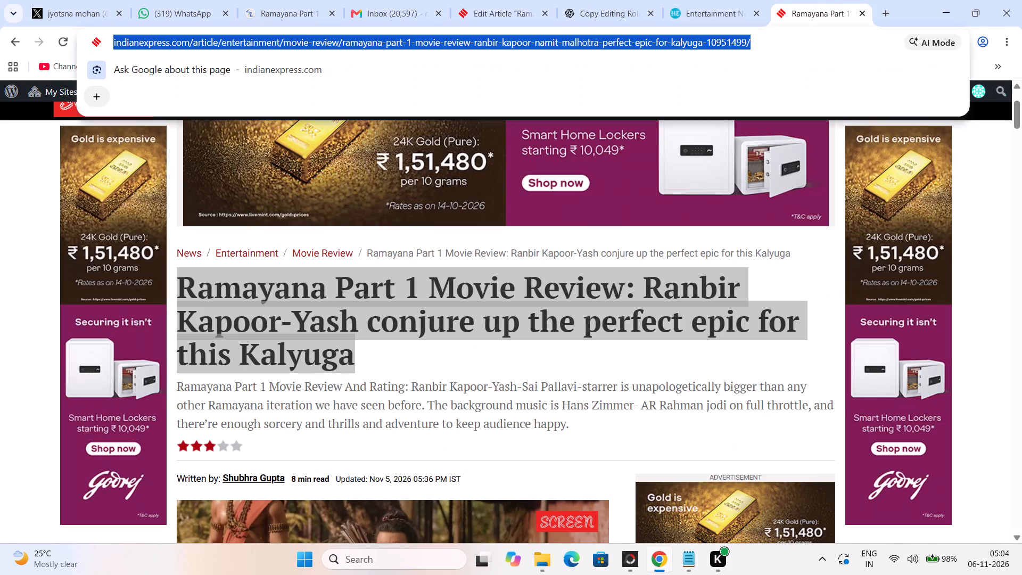
key(ctrl+c)
click(548, 0)
drag(187, 412, 702, 412)
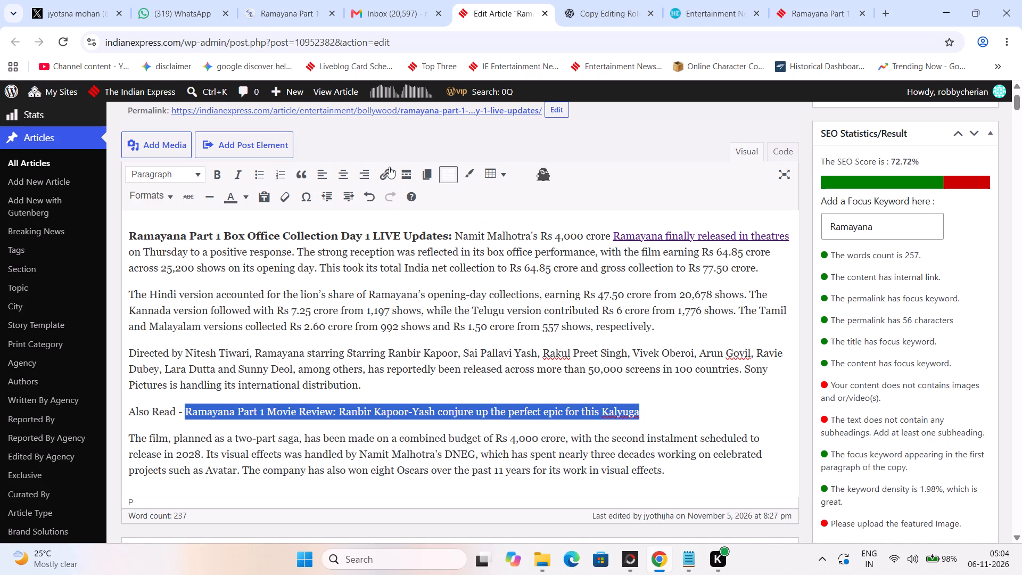
click(388, 167)
click(381, 455)
key(ctrl+v)
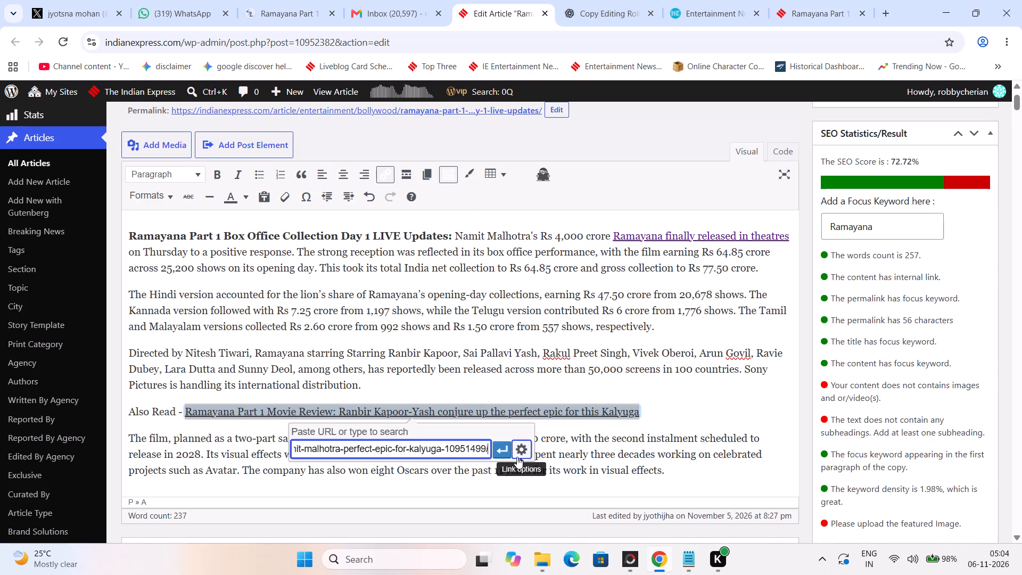
click(522, 453)
click(449, 231)
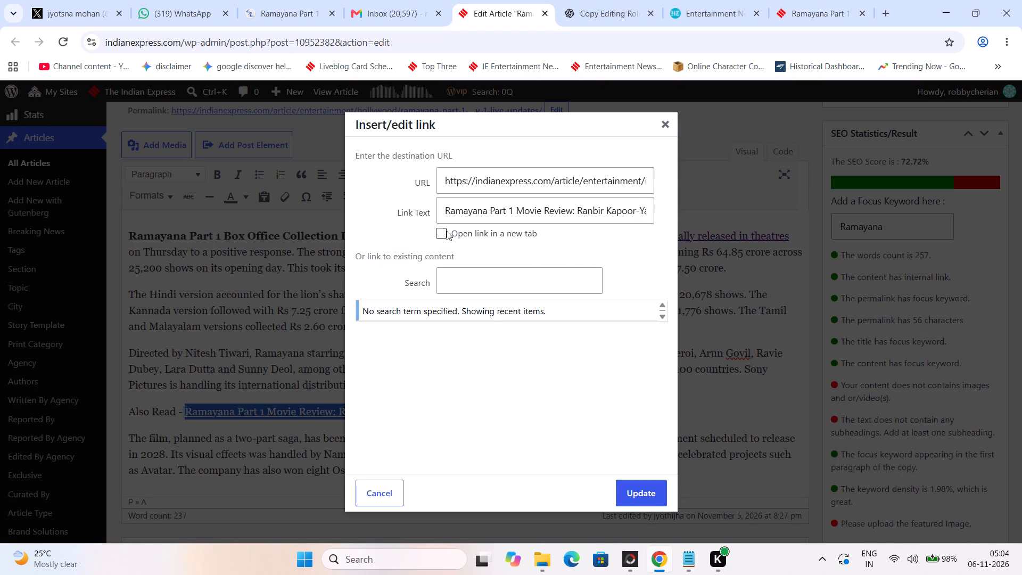
click(633, 502)
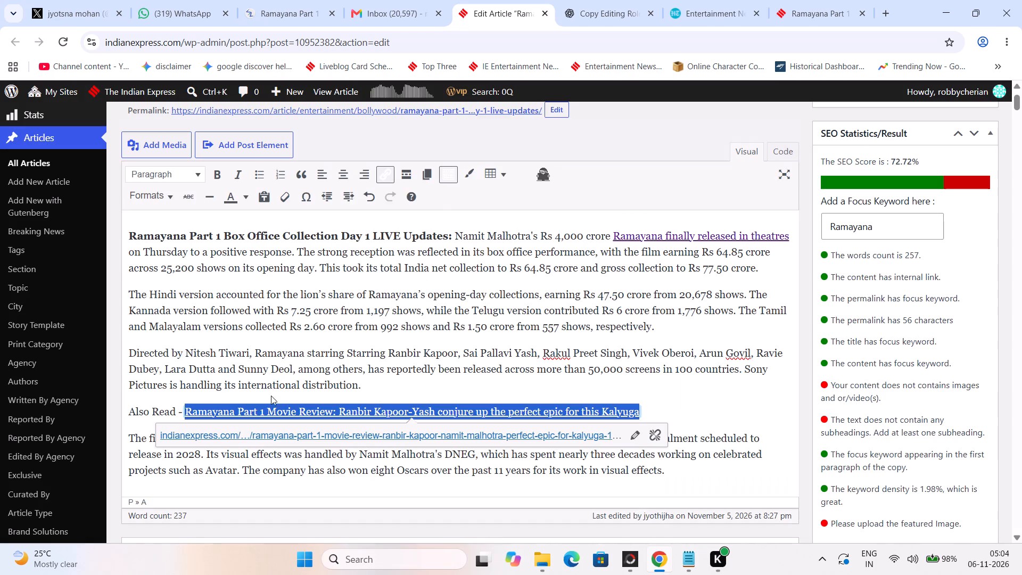
Make the whole "Also Read" line bold.
triple_click(155, 407)
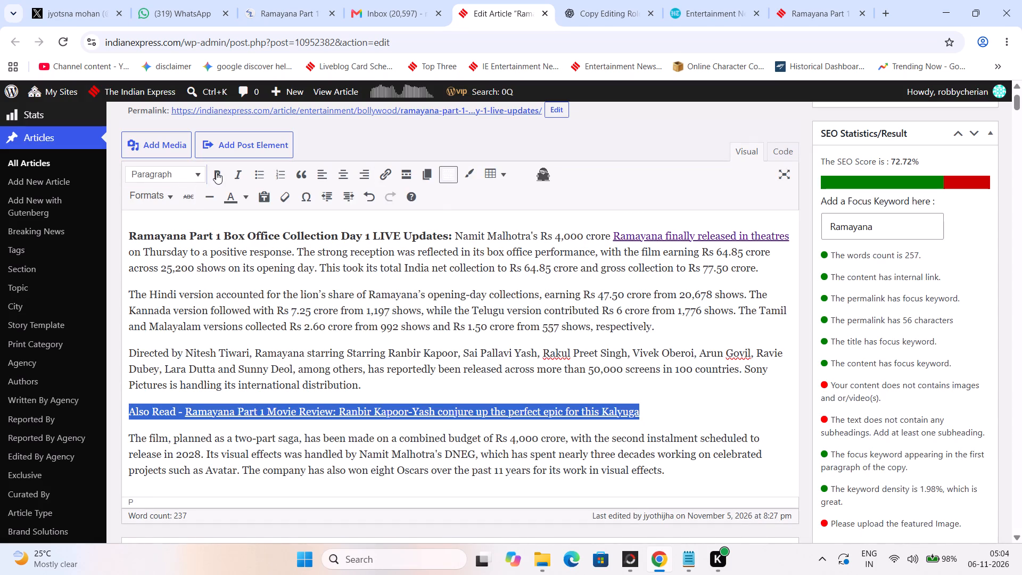
Apply bold to the selected "Also Read" line with the movie review headline.
click(216, 172)
Open the URL of the "Ramayana finally released in theatres" link in the opening paragraph for editing.
scroll(464, 289, down, 3)
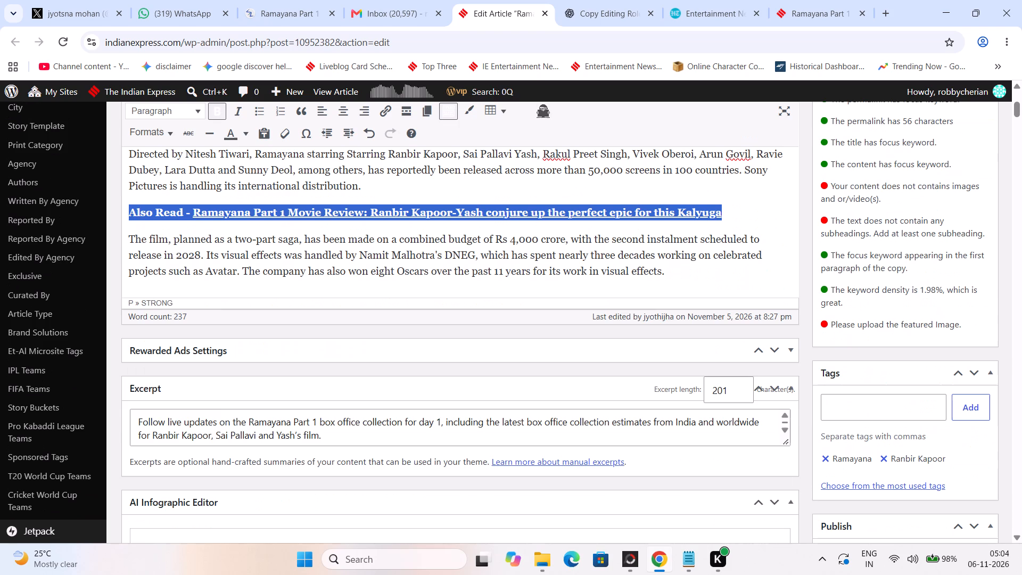
scroll(465, 291, up, 4)
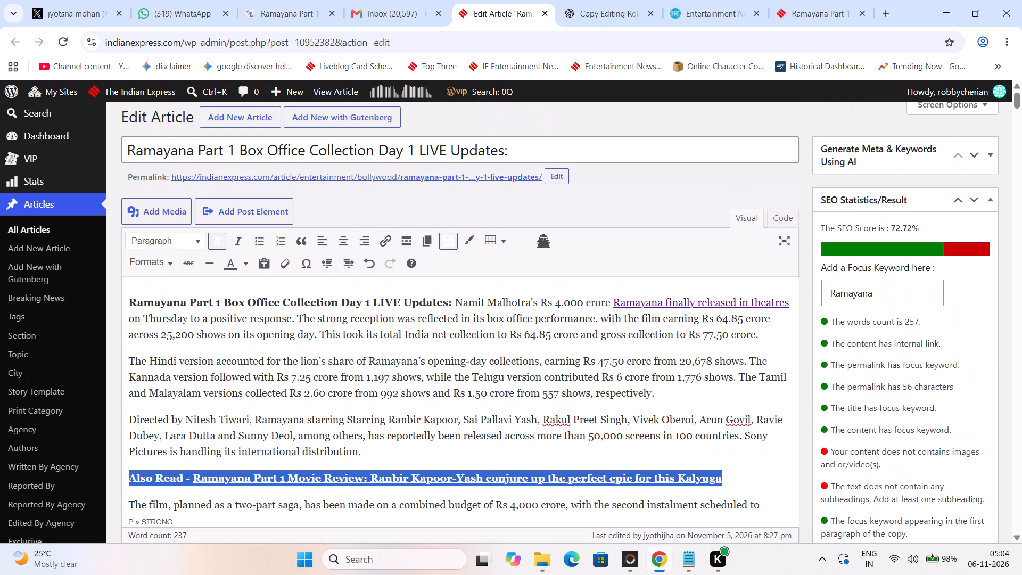
click(475, 316)
click(629, 303)
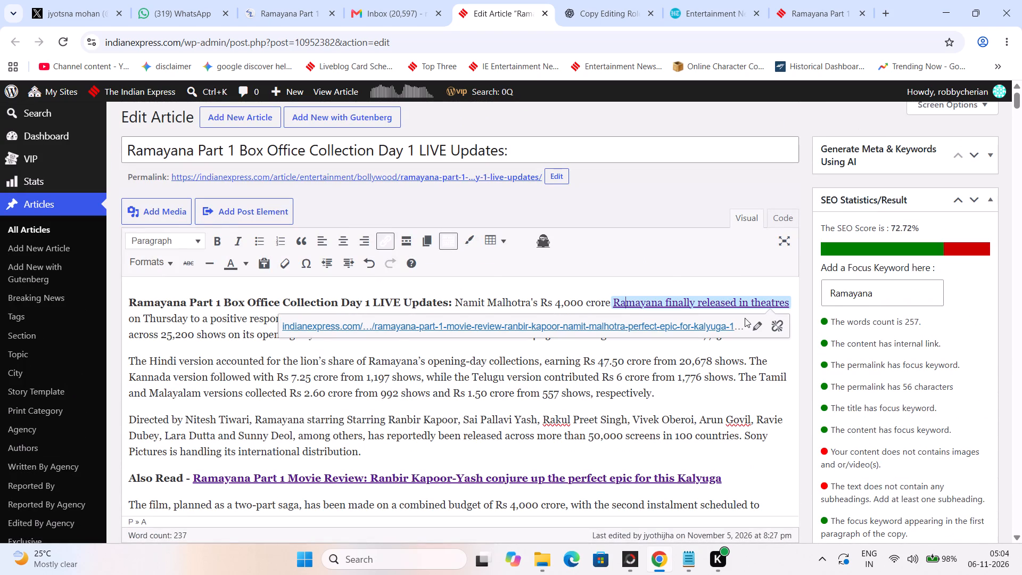
click(762, 327)
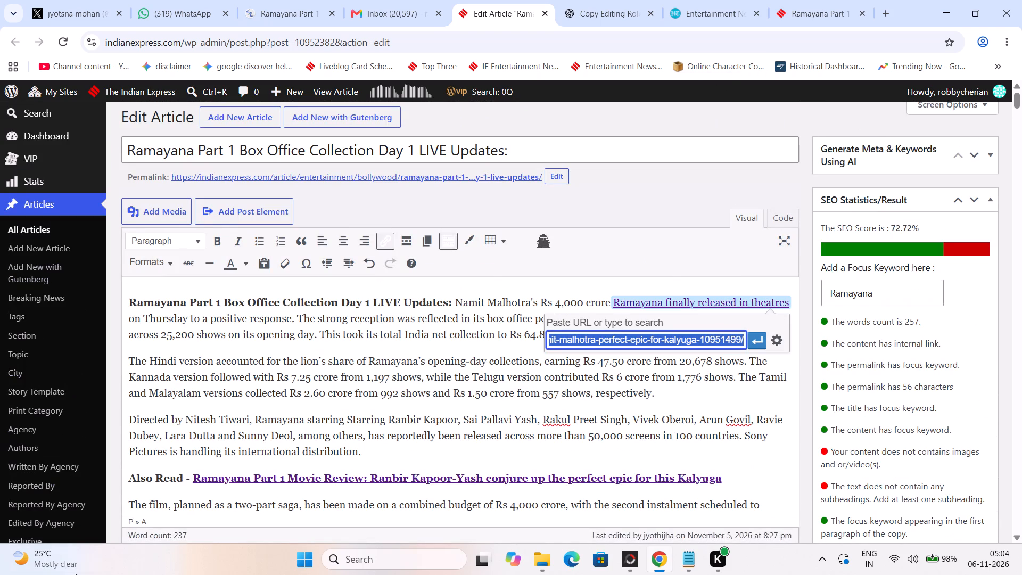
Switch to the first browser tab, load the Chartbeat historical dashboard for indianexpress.com there and go to its Real-Time view.
click(55, 0)
click(177, 40)
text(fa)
click(0, 192)
click(852, 67)
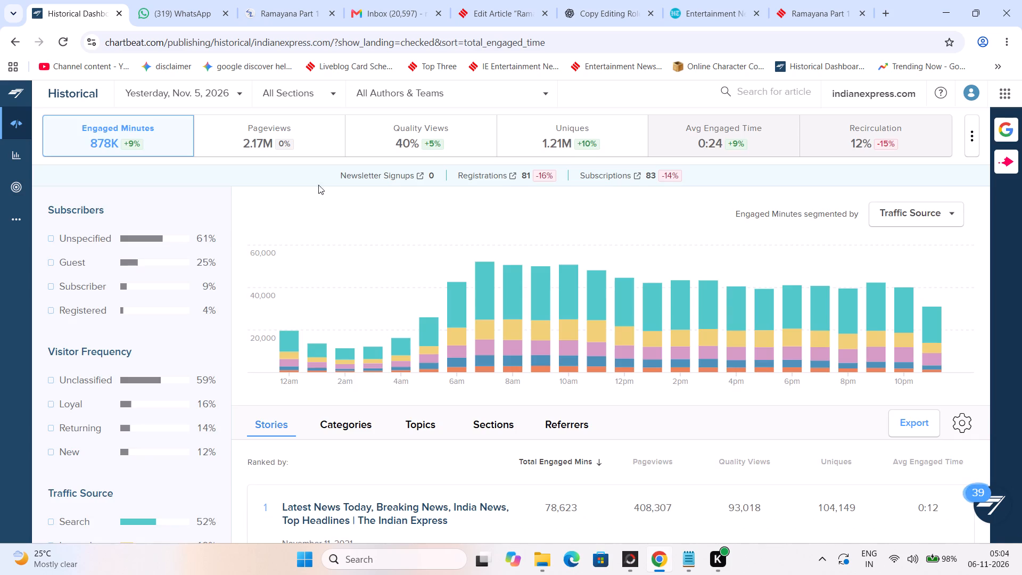
click(76, 126)
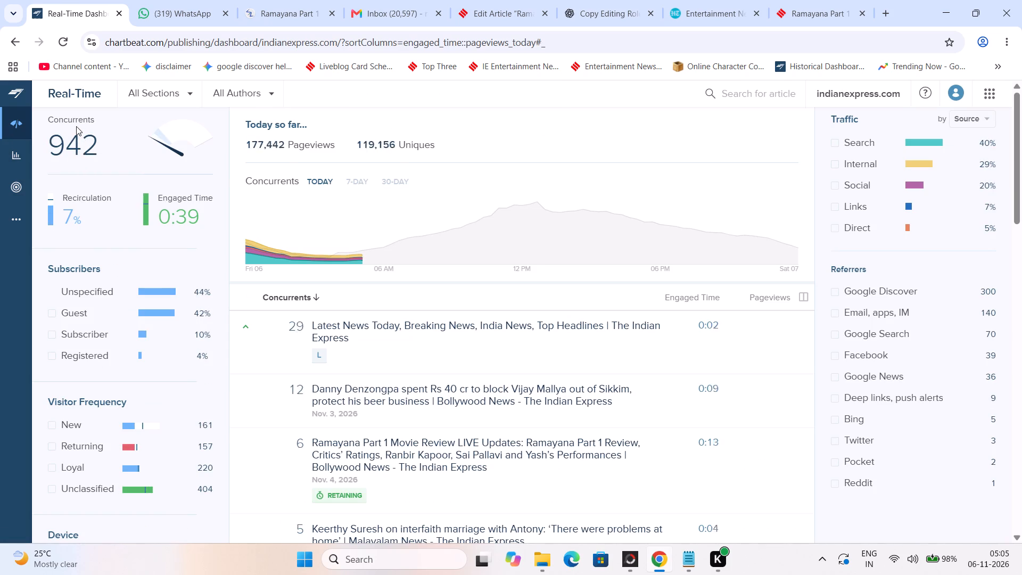
In Chartbeat, find the Ramayana Part 1 Movie Review LIVE Updates story, open its article page and copy its URL.
scroll(455, 437, down, 1)
click(467, 395)
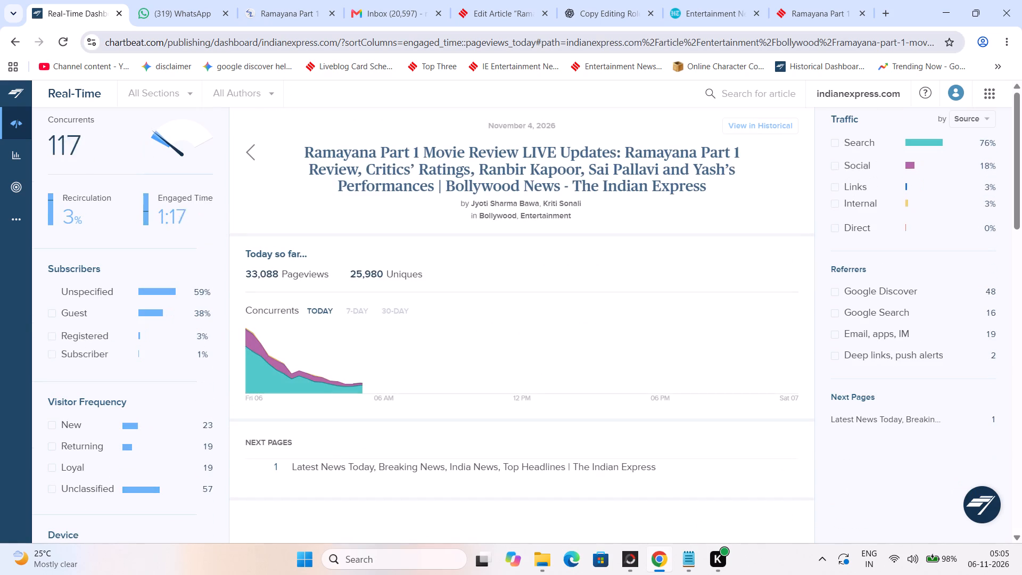
click(417, 150)
click(405, 39)
key(ctrl+c)
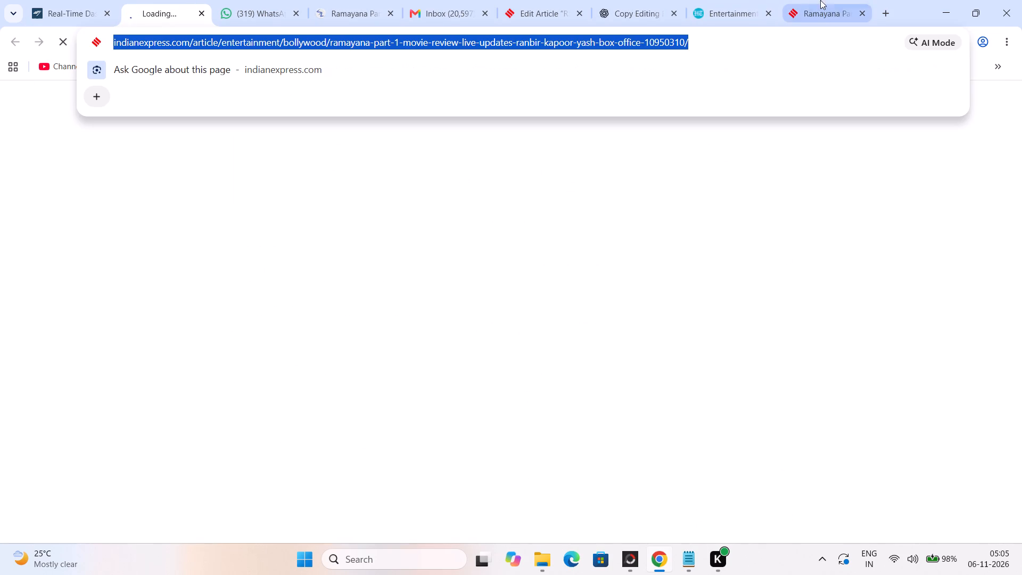
In the article editor, replace the link on "Ramayana finally released in theatres" with the live updates URL, opening in a new tab.
click(501, 0)
key(ctrl+v)
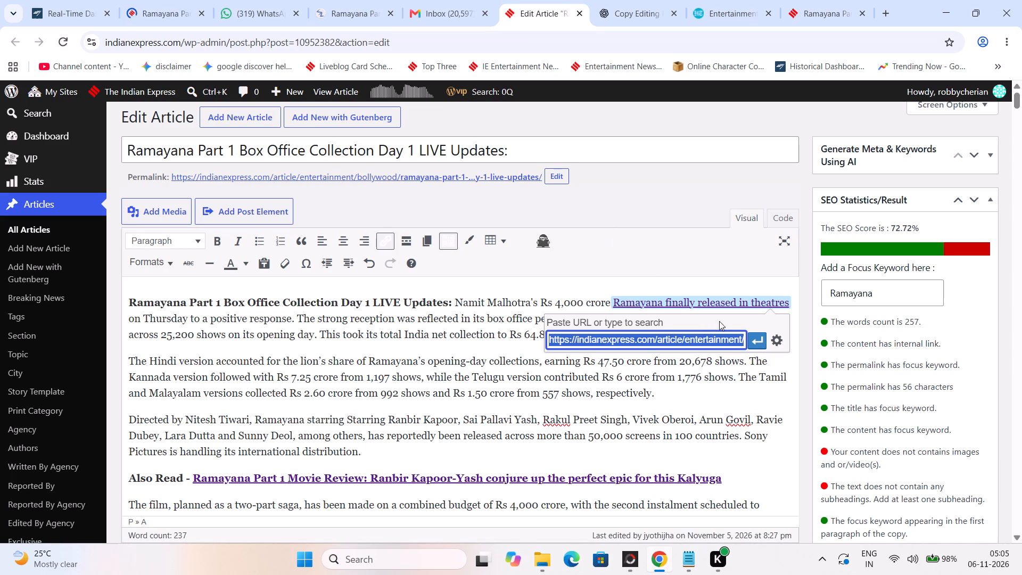
click(780, 338)
click(499, 235)
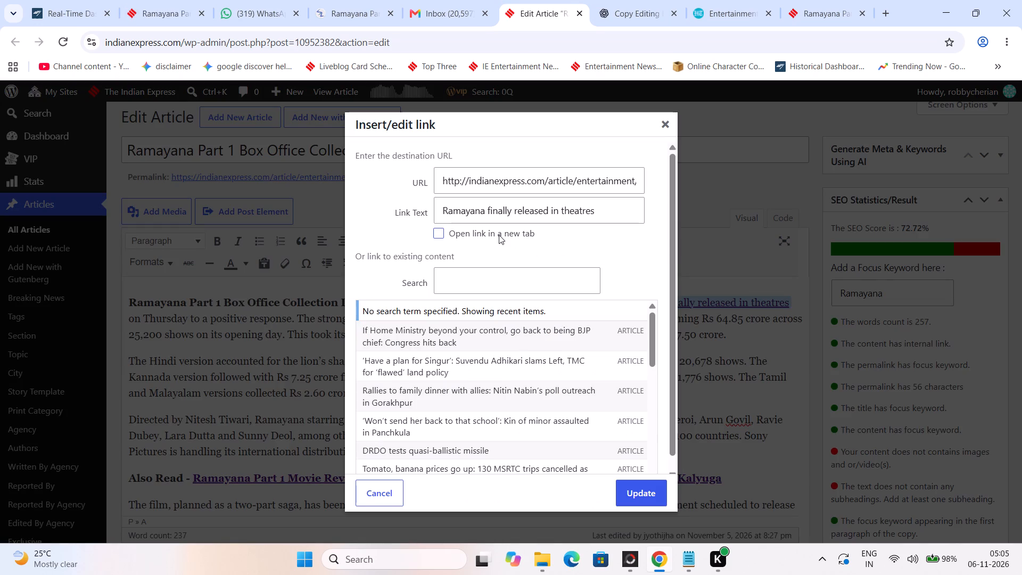
click(489, 233)
click(464, 229)
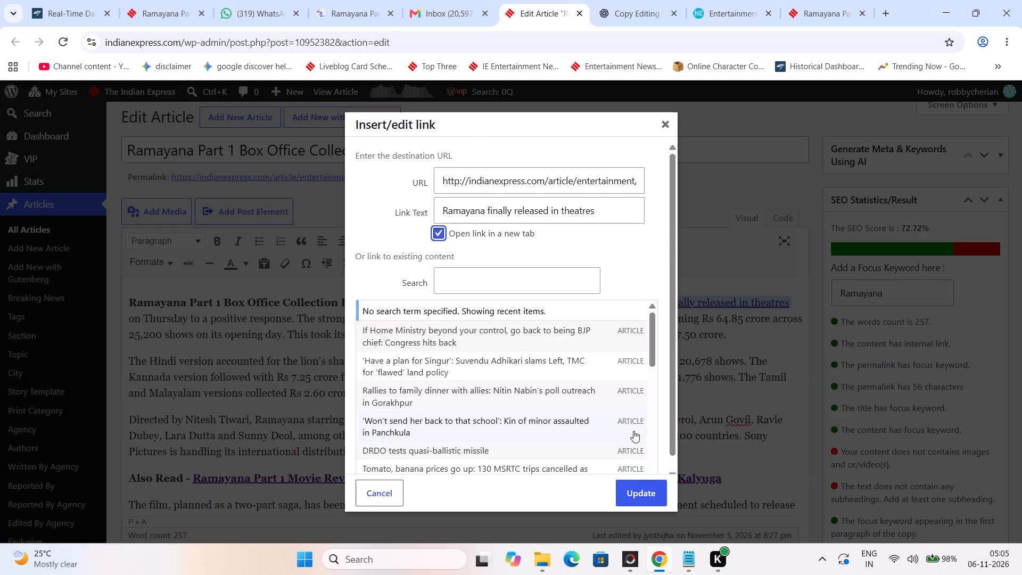
click(637, 484)
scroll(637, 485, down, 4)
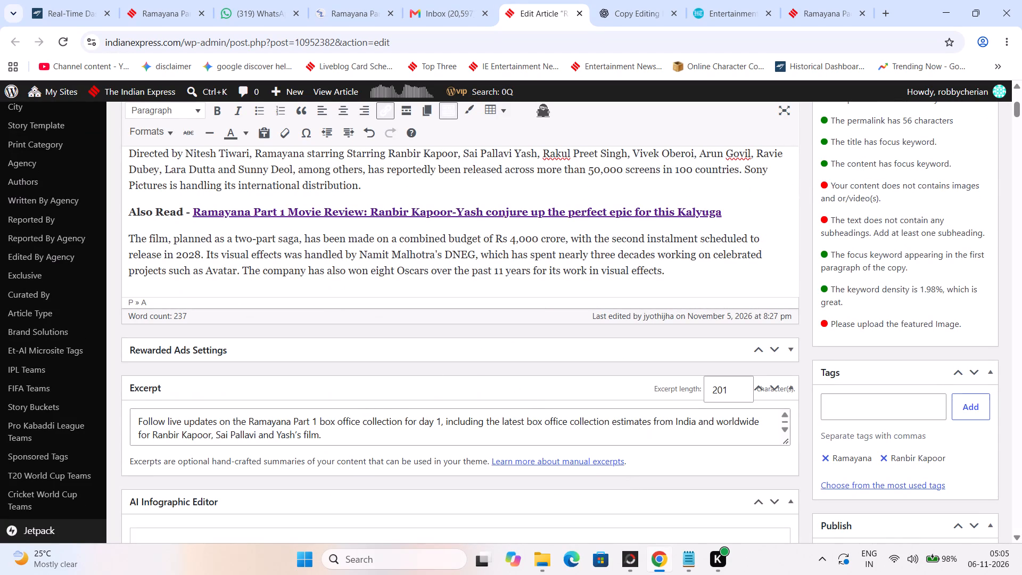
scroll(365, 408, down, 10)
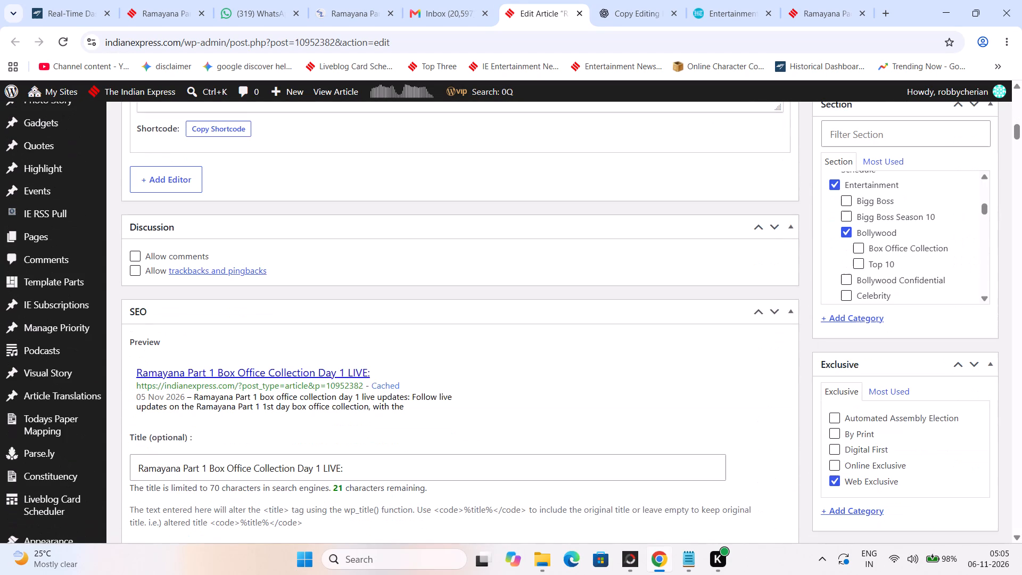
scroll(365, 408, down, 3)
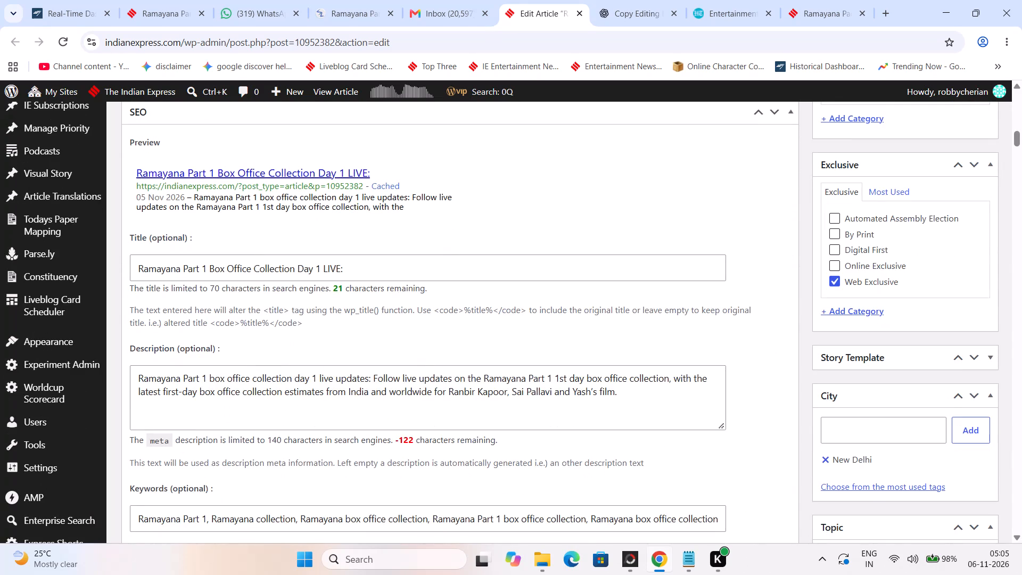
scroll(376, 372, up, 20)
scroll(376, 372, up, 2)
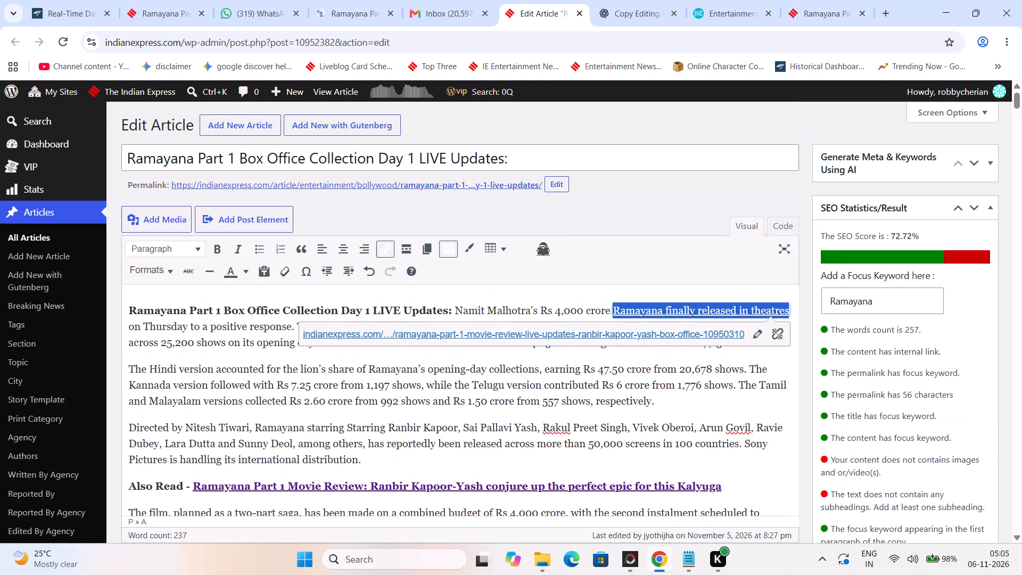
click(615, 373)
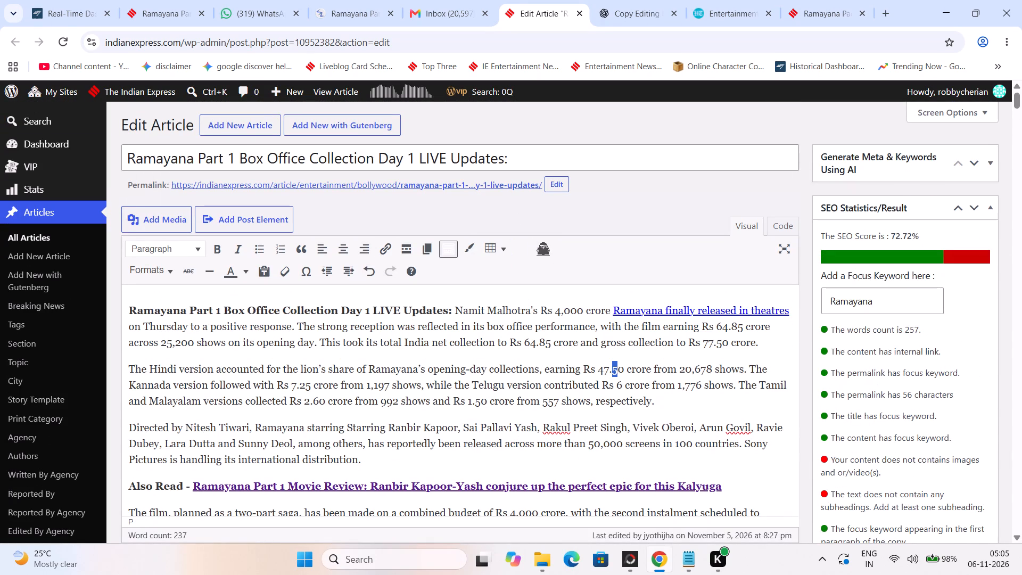
Extend the article title after "LIVE Updates:" with "Ranbir Kapoor-Yash film earns over Rs 64 in India".
click(563, 164)
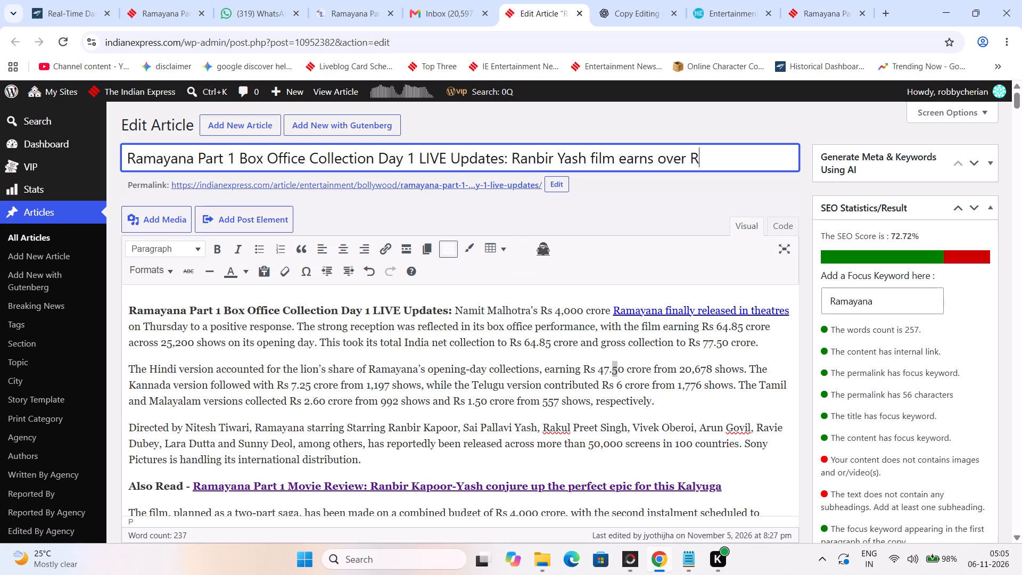
text(64 i)
key(BackSpace)
key(BackSpace)
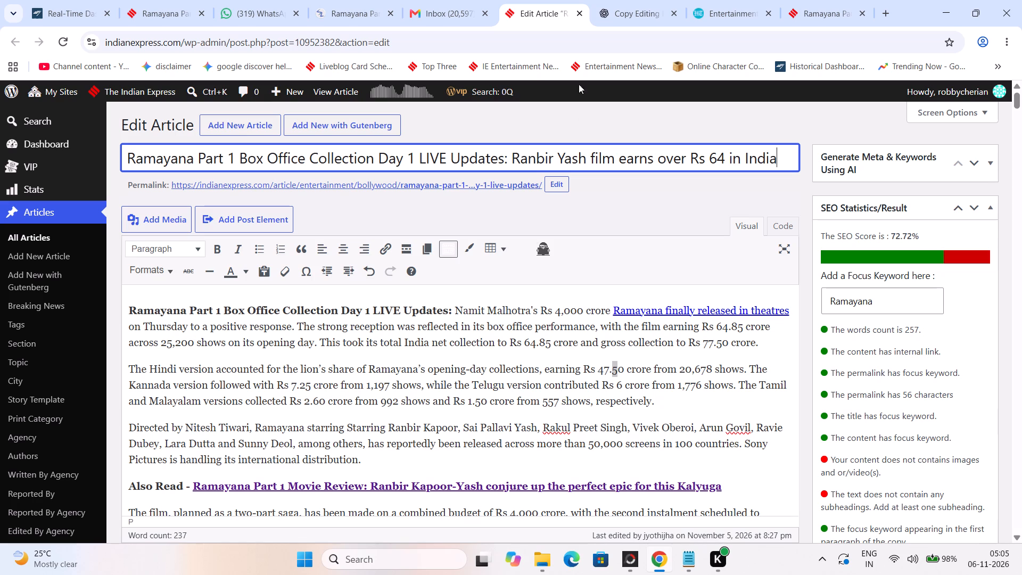
click(557, 151)
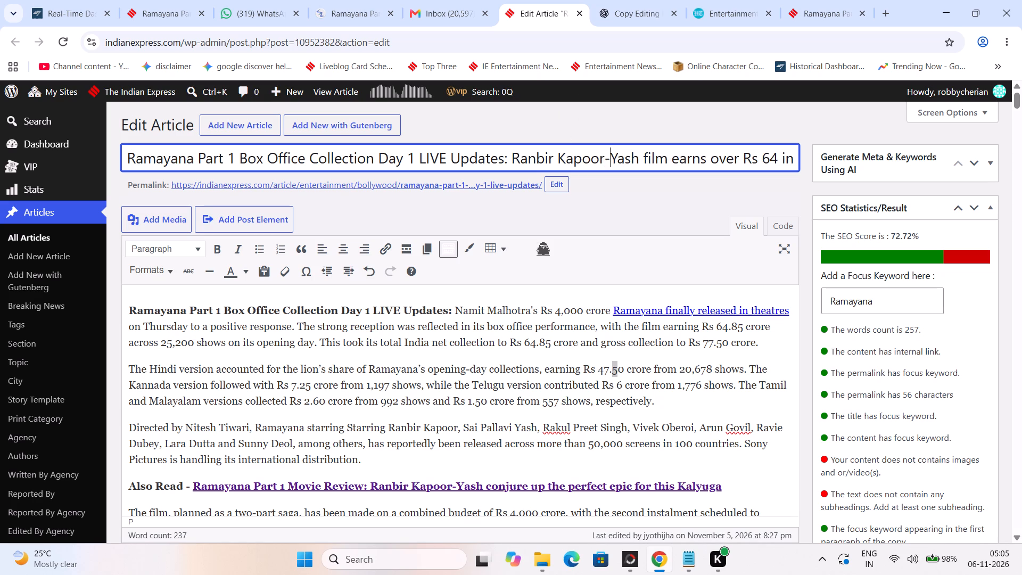
Append the title's new phrase to the permalink slug after a hyphen, ending it with "Rs 64 cr" instead of "Rs 64 in India".
drag(511, 165, 964, 155)
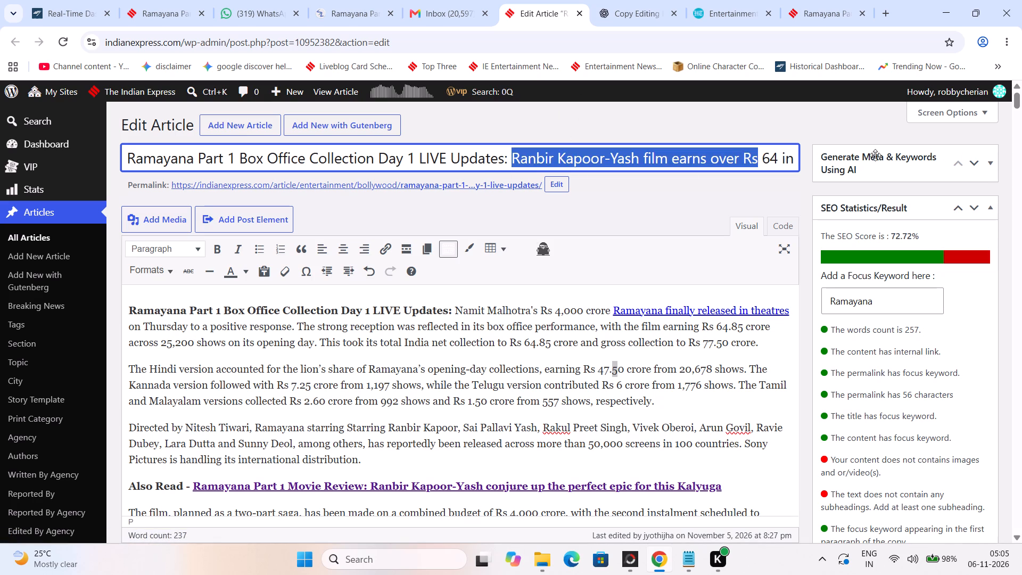
key(ctrl+c)
click(566, 184)
drag(518, 190, 568, 185)
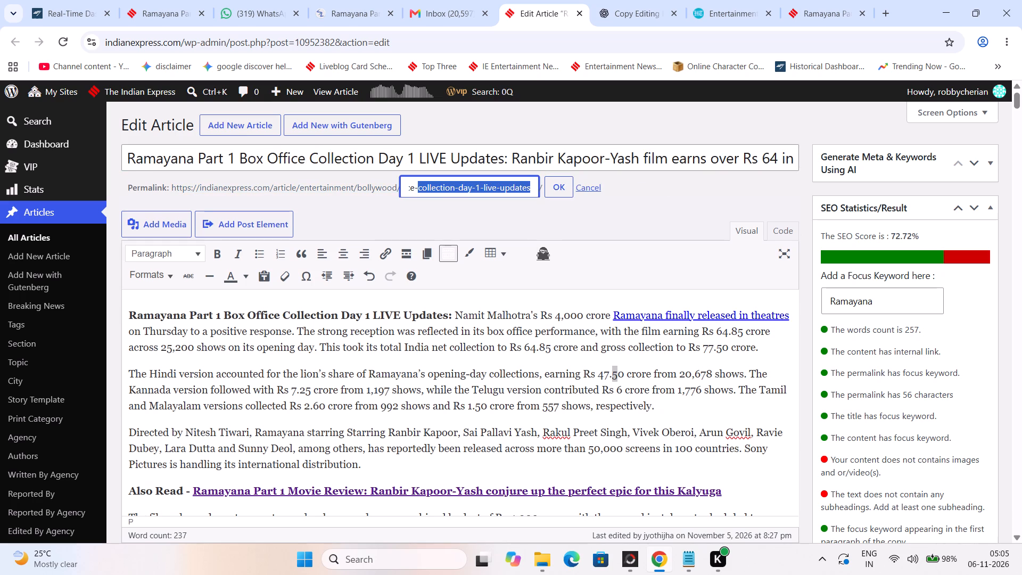
click(537, 195)
key(minus)
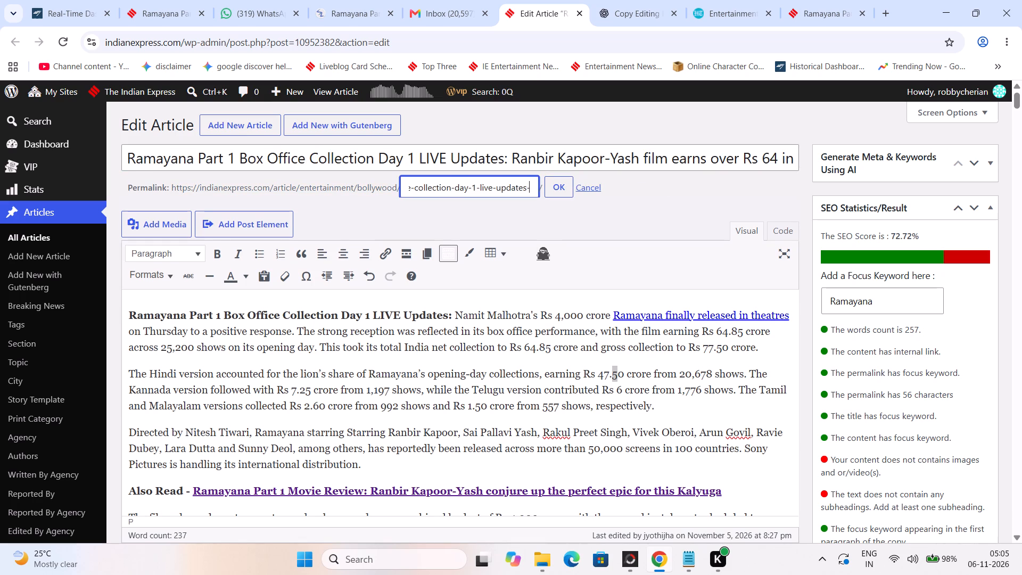
key(ctrl+v)
key(BackSpace)
key(BackSpace)
key(BackSpace)
key(BackSpace)
key(BackSpace)
key(BackSpace)
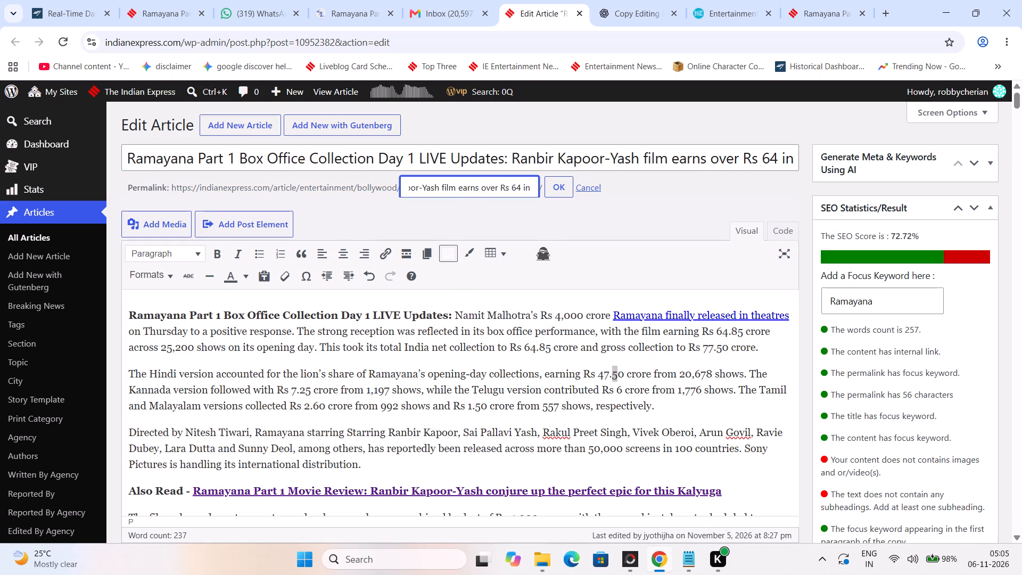
key(BackSpace)
key(BackSpace)
text(cor)
key(BackSpace)
key(BackSpace)
key(r)
Remove the word "over" before "Rs 64 cr" from the permalink slug and apply the edited permalink.
key(Left)
key(Left)
key(Left)
key(Left)
key(Left)
key(Left)
key(Left)
key(Left)
key(Left)
key(Left)
key(BackSpace)
key(BackSpace)
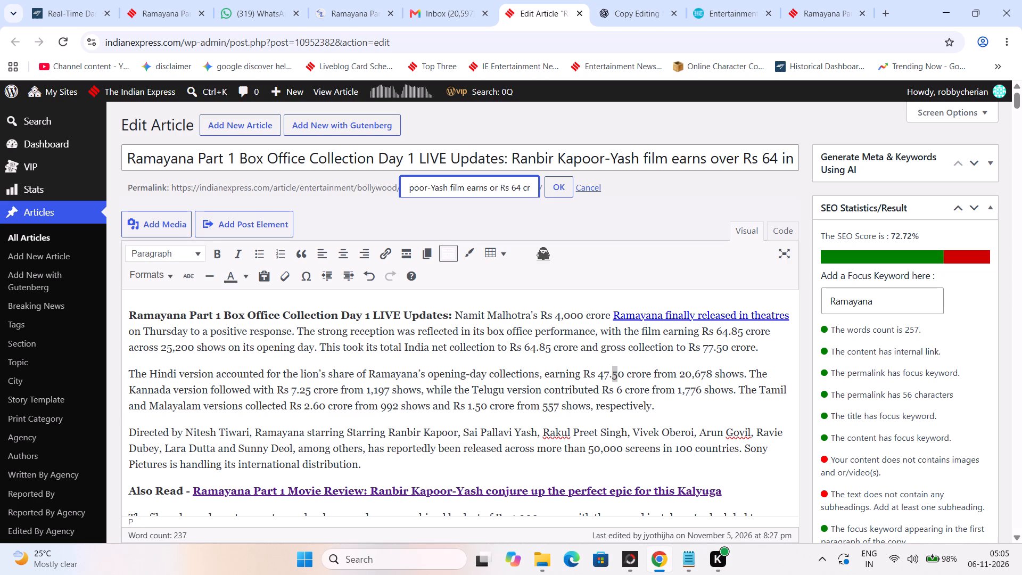
key(BackSpace)
key(Delete)
key(Delete)
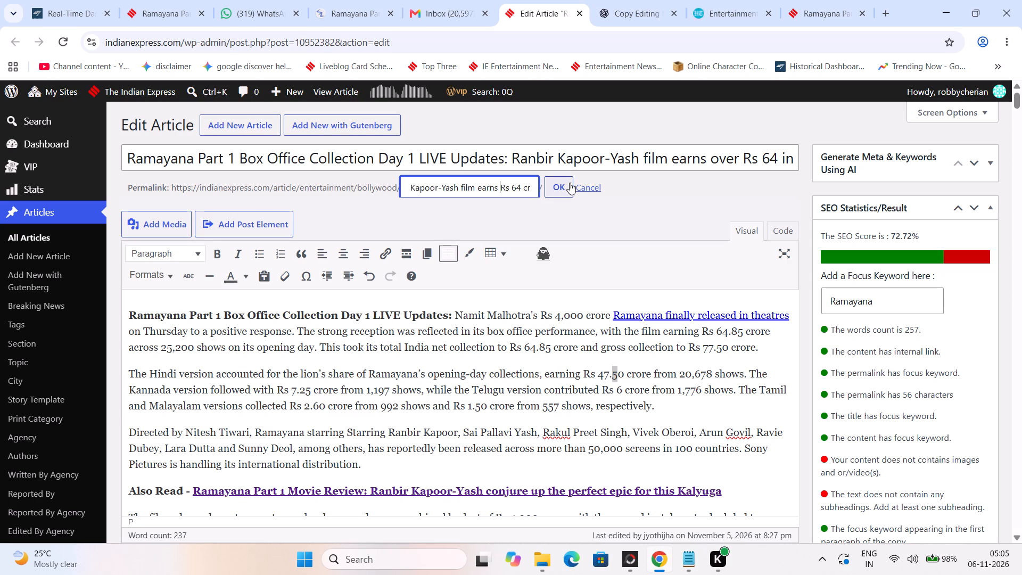
click(566, 185)
Insert "cr" after "Rs 64" in the article title so that it ends "earns over Rs 64 cr in India".
click(781, 164)
text(cr)
key(space)
key(Right)
key(Right)
key(Right)
key(Right)
key(Right)
key(Right)
key(Right)
key(Right)
key(Right)
key(Right)
key(Right)
key(Right)
key(Right)
key(Right)
key(Right)
key(Right)
key(Right)
key(Right)
key(Right)
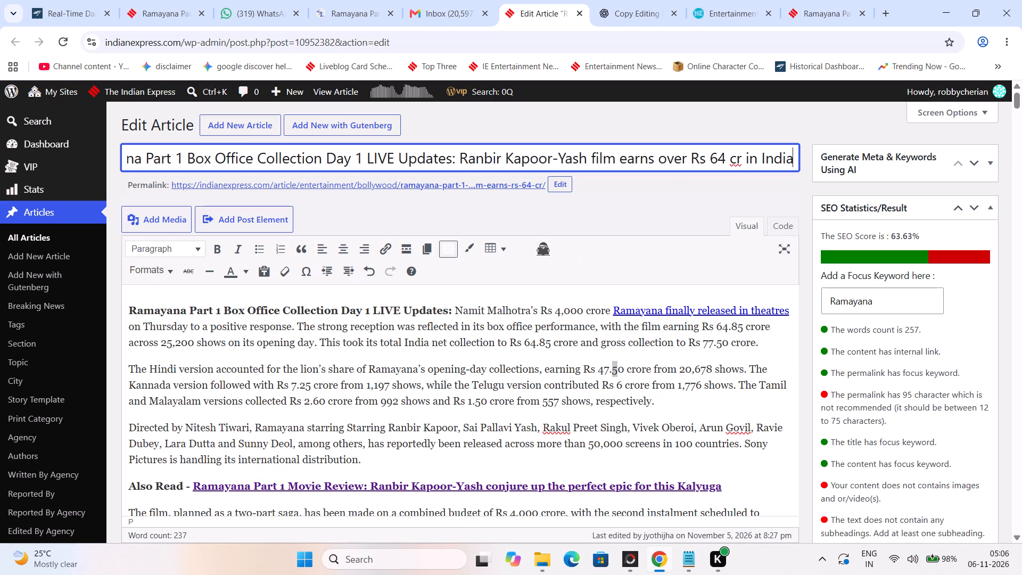
Append the headline phrase after "LIVE:" in the SEO title, written as "Ranbir Kapoor-Yash film earns over Rs 64 crore in India".
drag(459, 157, 896, 171)
key(ctrl+c)
scroll(496, 280, down, 12)
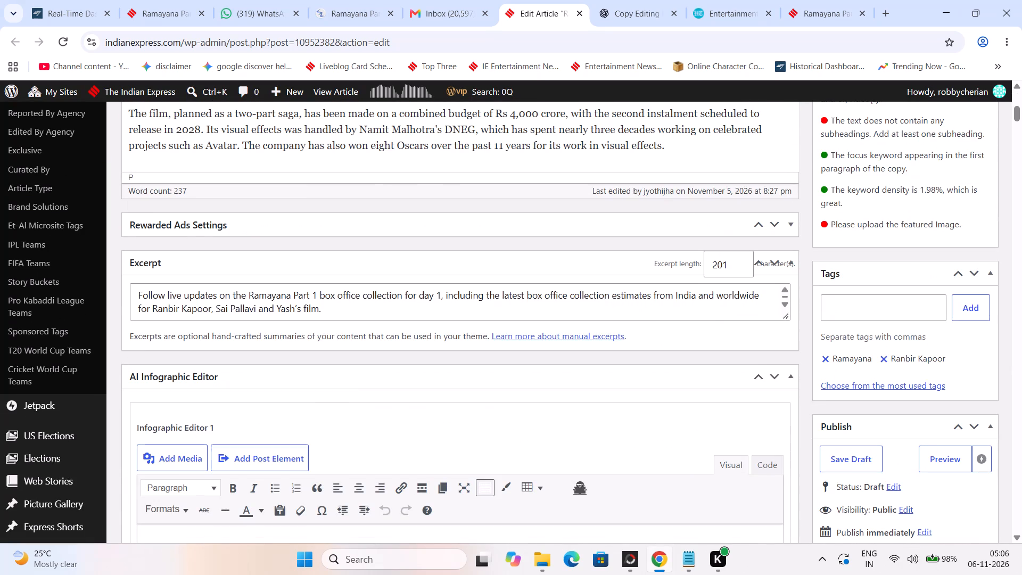
scroll(492, 299, down, 3)
scroll(355, 366, down, 9)
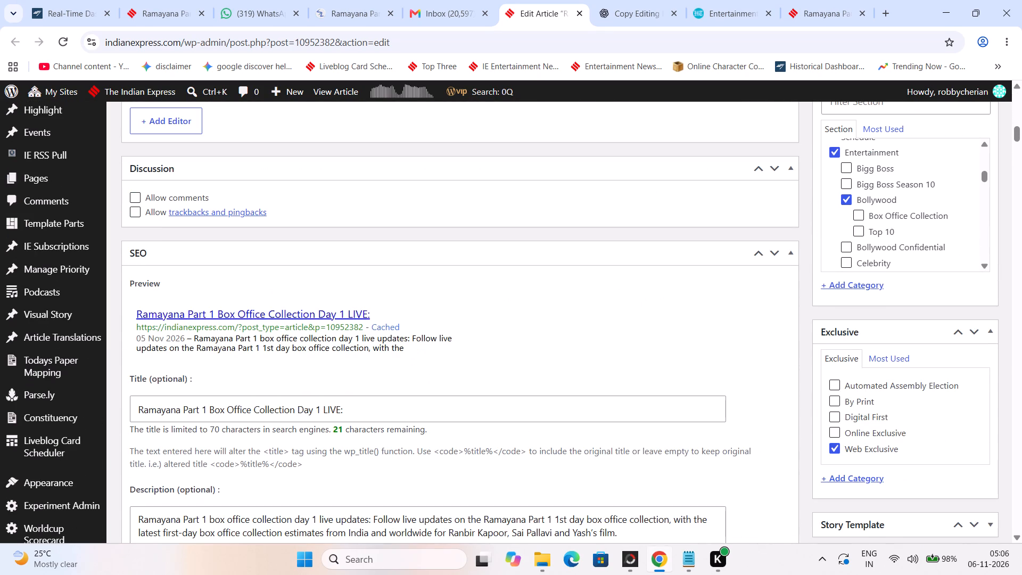
click(415, 413)
key(space)
key(ctrl+v)
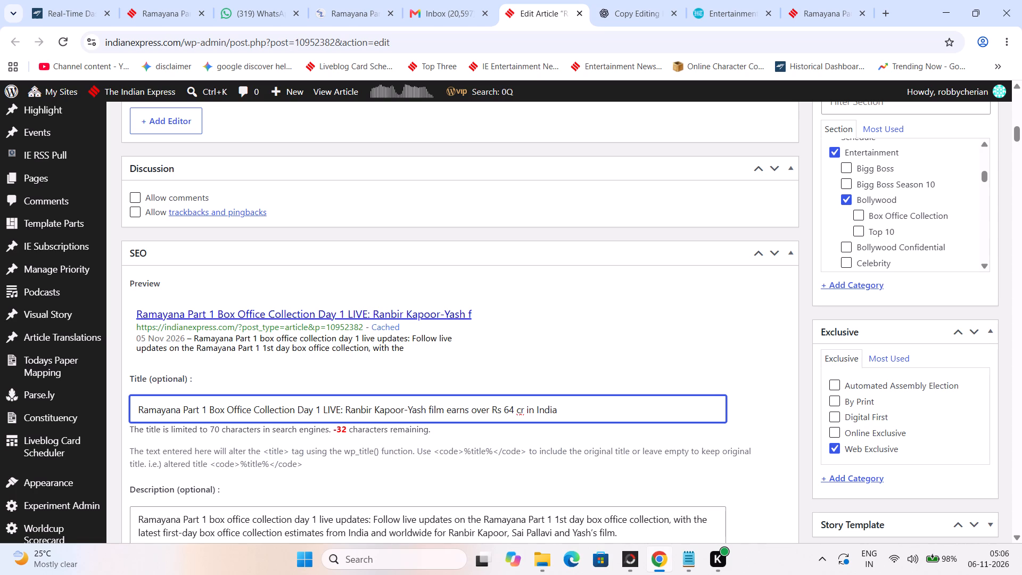
click(522, 410)
key(Right)
text(ore)
Edit the SEO keywords using the empty meta tags box as scratch space: add "Ramayana," after "Ramayana Part 1,", drop the final full stop, and restore them.
scroll(442, 402, down, 4)
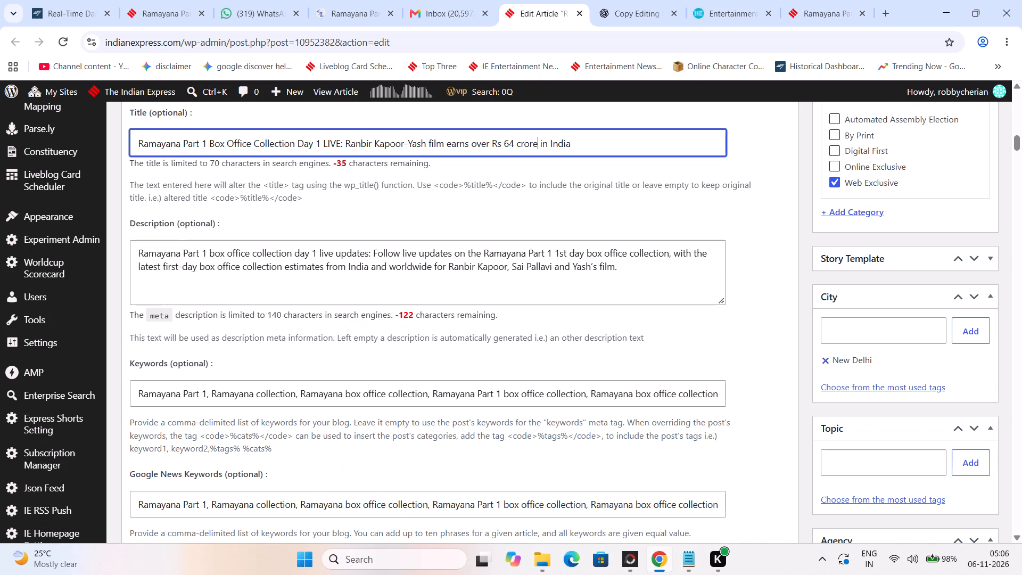
triple_click(413, 390)
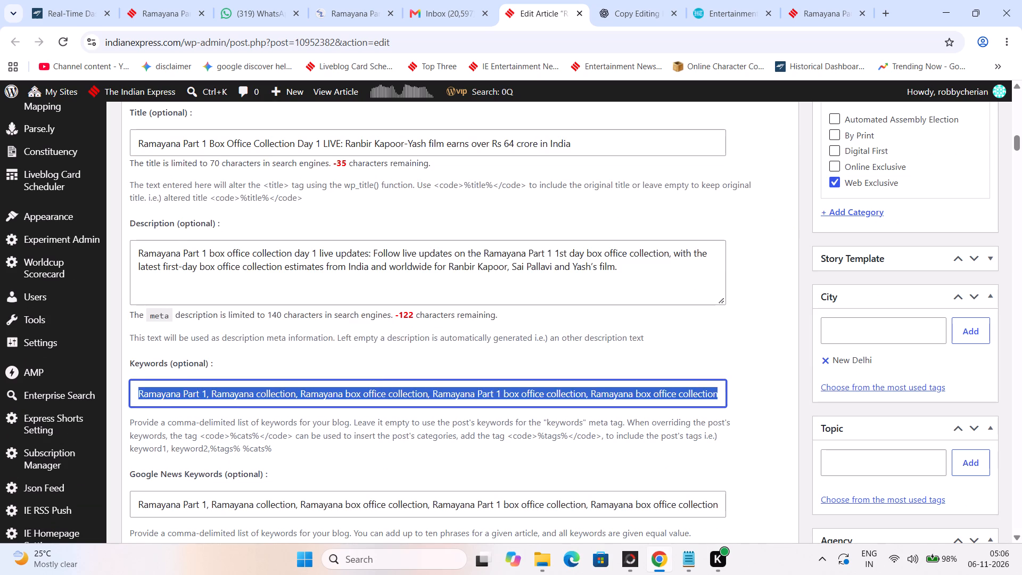
scroll(413, 390, down, 2)
key(ctrl+x)
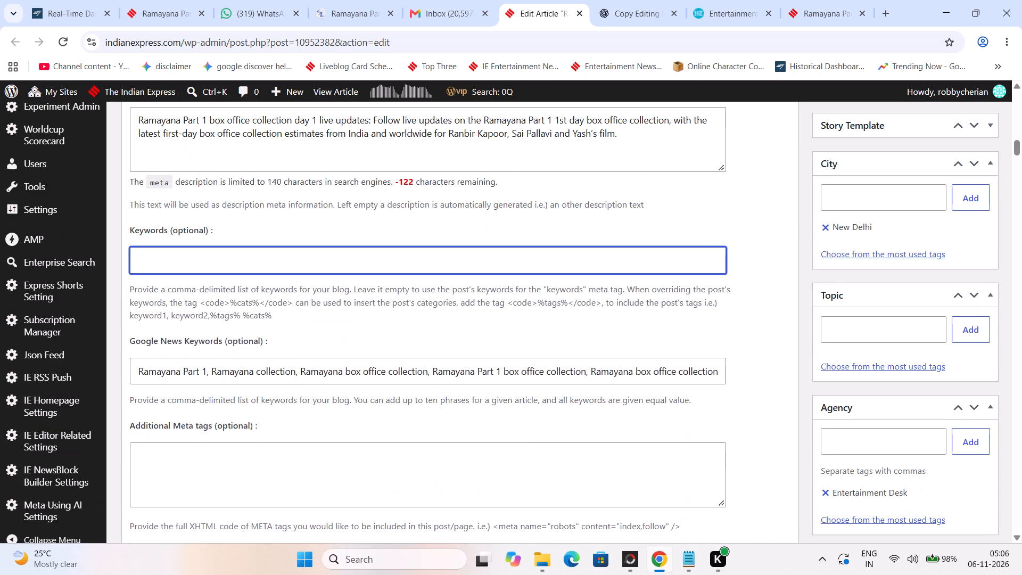
click(359, 479)
key(ctrl+v)
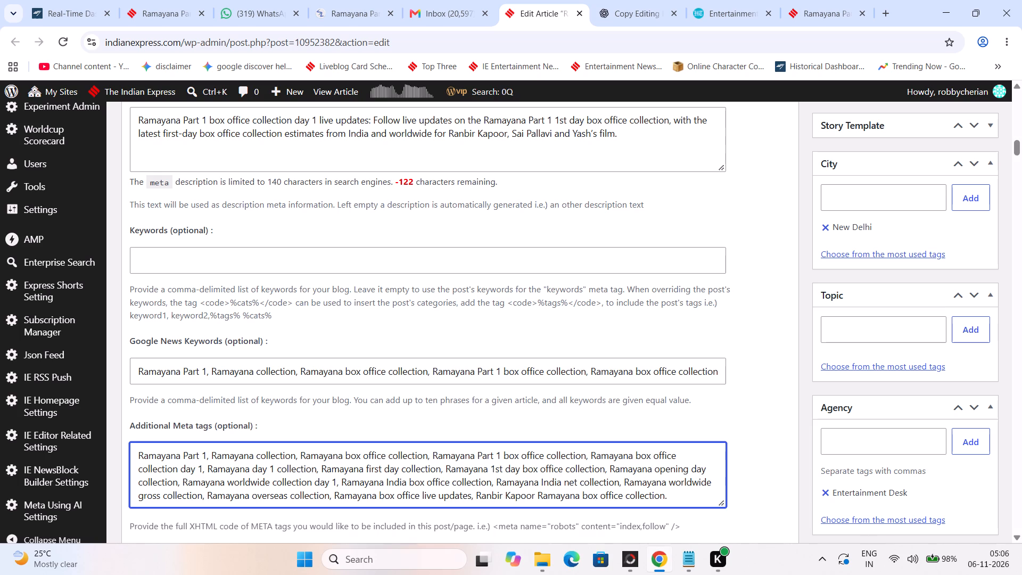
click(142, 451)
click(208, 457)
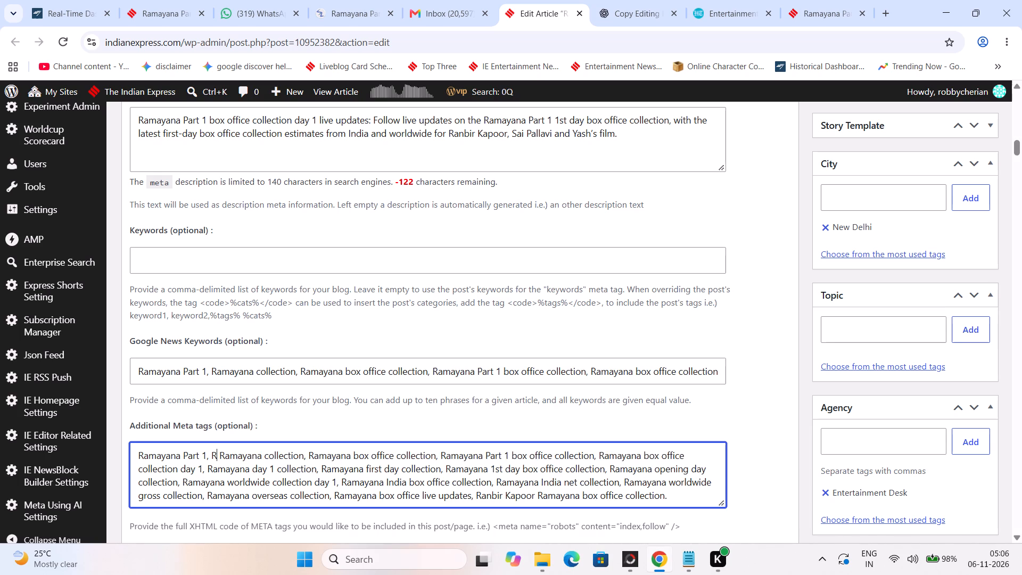
key(Right)
key(Right)
key(Right)
key(Right)
key(Right)
key(Right)
key(Right)
key(Right)
key(Right)
key(Right)
key(Right)
key(Right)
key(Right)
key(Right)
key(Right)
key(Right)
key(Right)
key(Right)
key(Right)
key(Right)
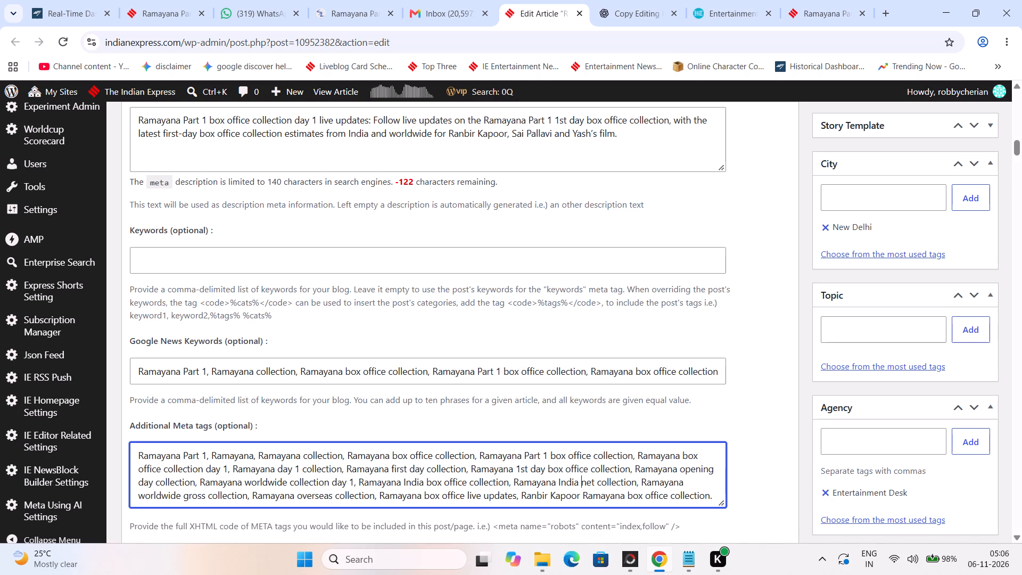
key(Down)
key(Down)
key(BackSpace)
key(ctrl+a)
key(ctrl+x)
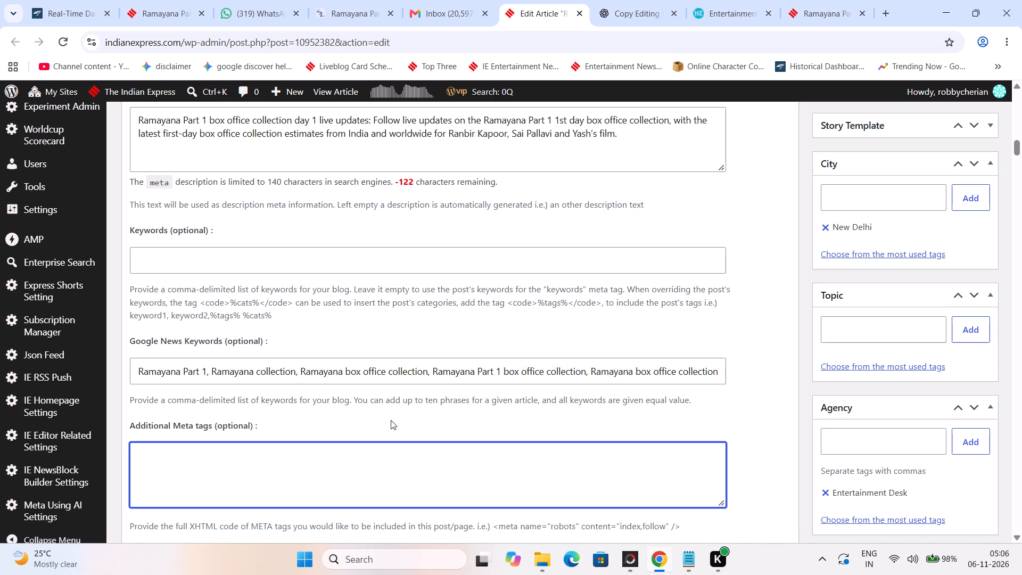
click(450, 262)
key(ctrl+v)
Replace the Google News keywords with the same edited keyword list.
triple_click(364, 377)
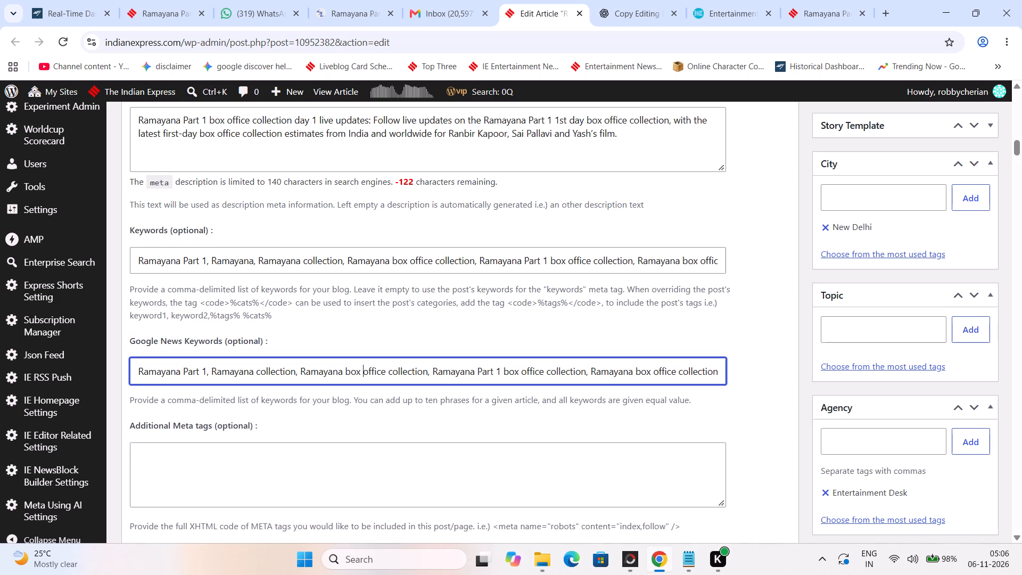
key(ctrl+v)
click(389, 325)
Copy "Ranbir Kapoor-Yash film earns over Rs 64 cr in India" from the article title into the homepage Alternate Heading.
scroll(386, 412, down, 4)
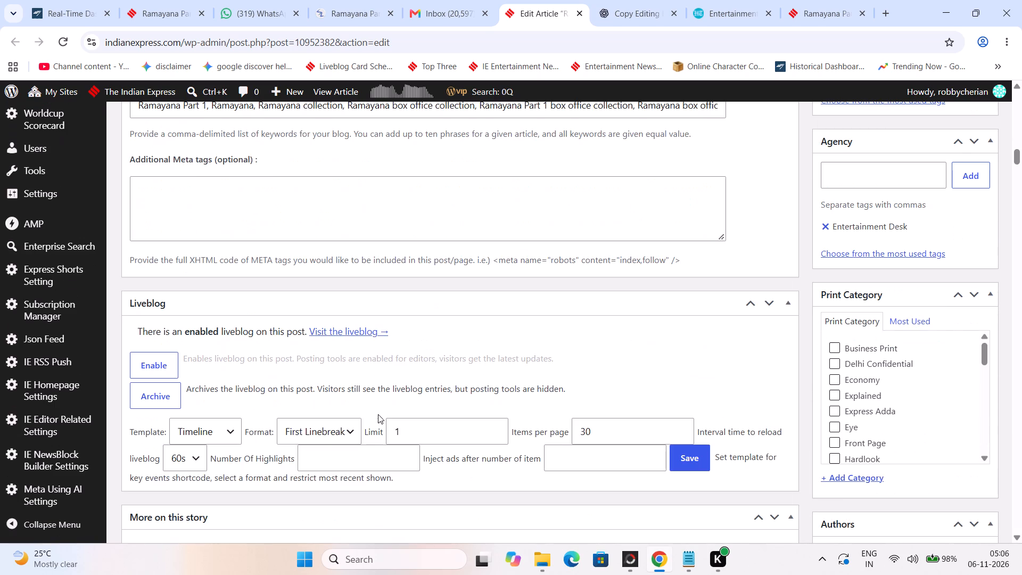
scroll(326, 410, down, 1)
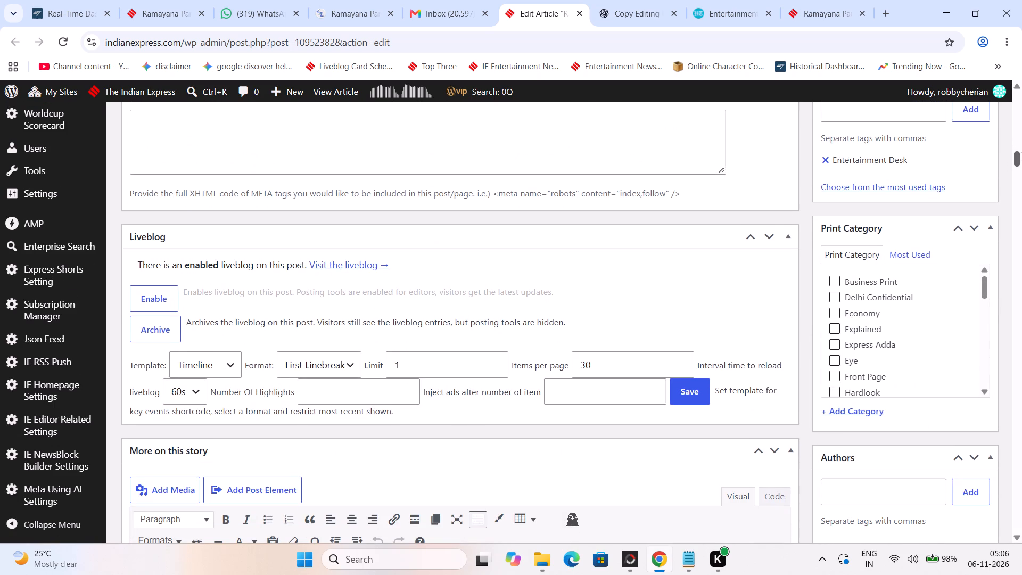
drag(1021, 152, 1021, 564)
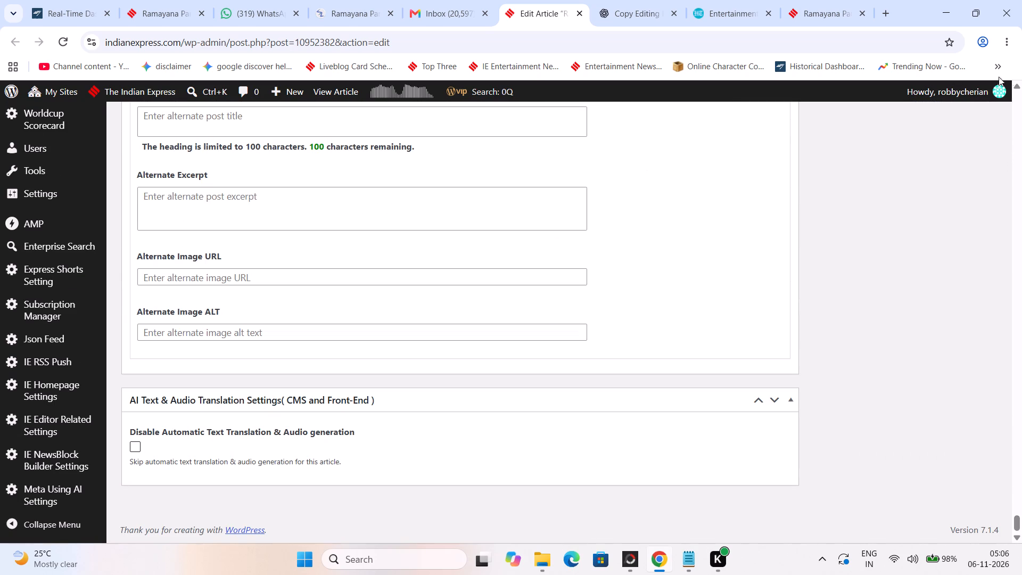
click(1021, 100)
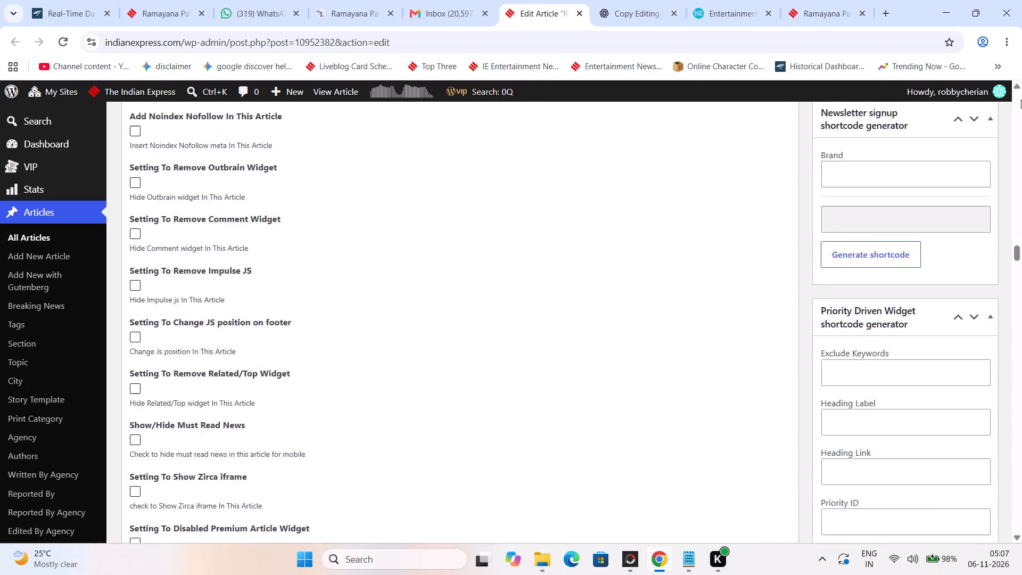
drag(1021, 100, 1021, 88)
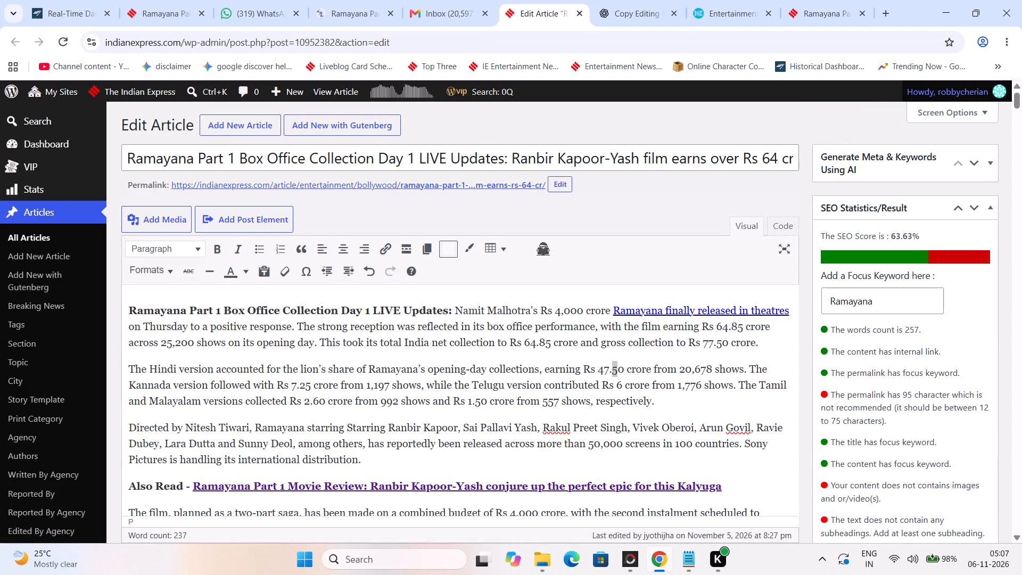
drag(514, 153, 885, 147)
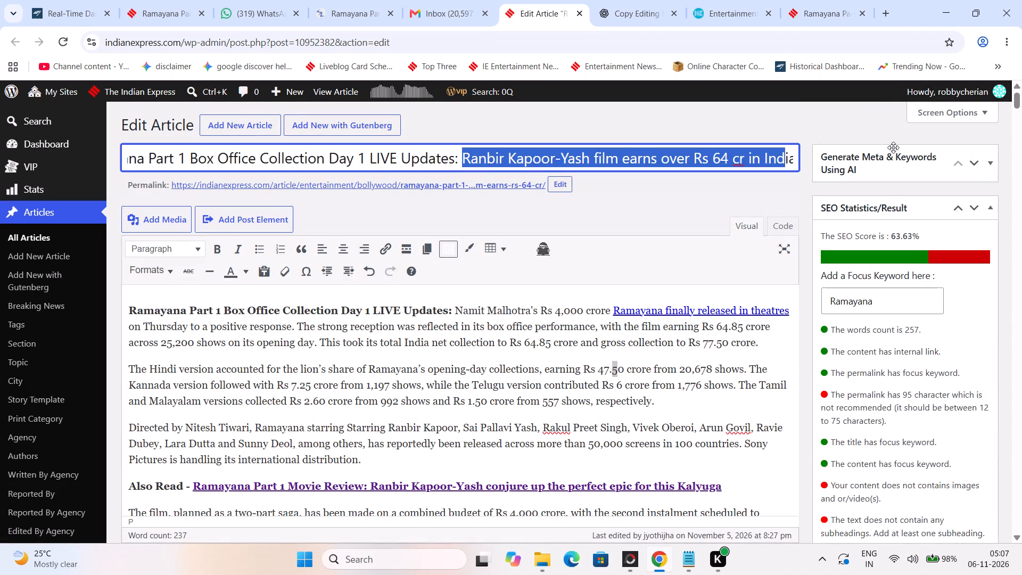
key(ctrl+c)
drag(1019, 100, 1021, 574)
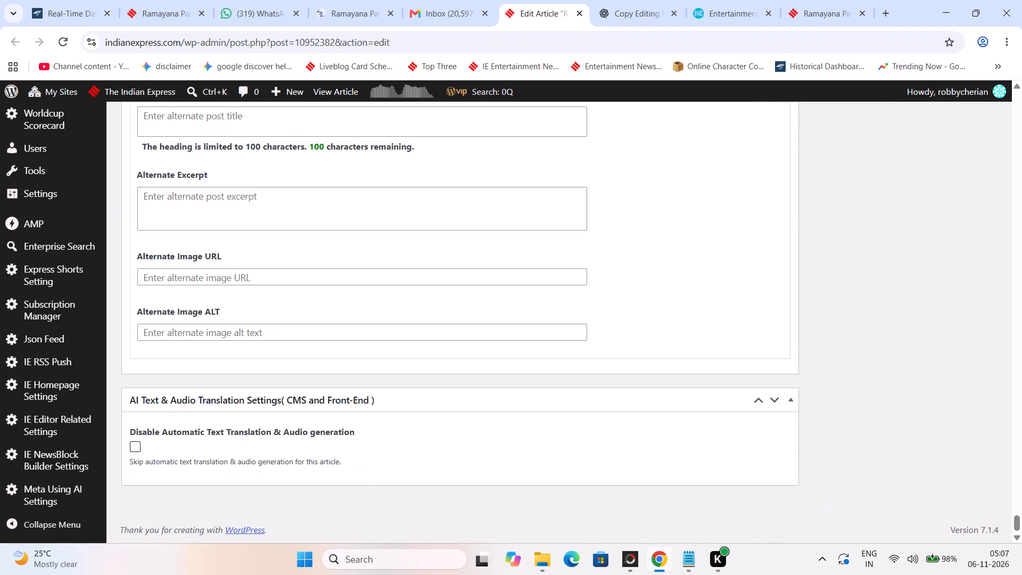
click(156, 130)
key(ctrl+v)
scroll(175, 161, up, 2)
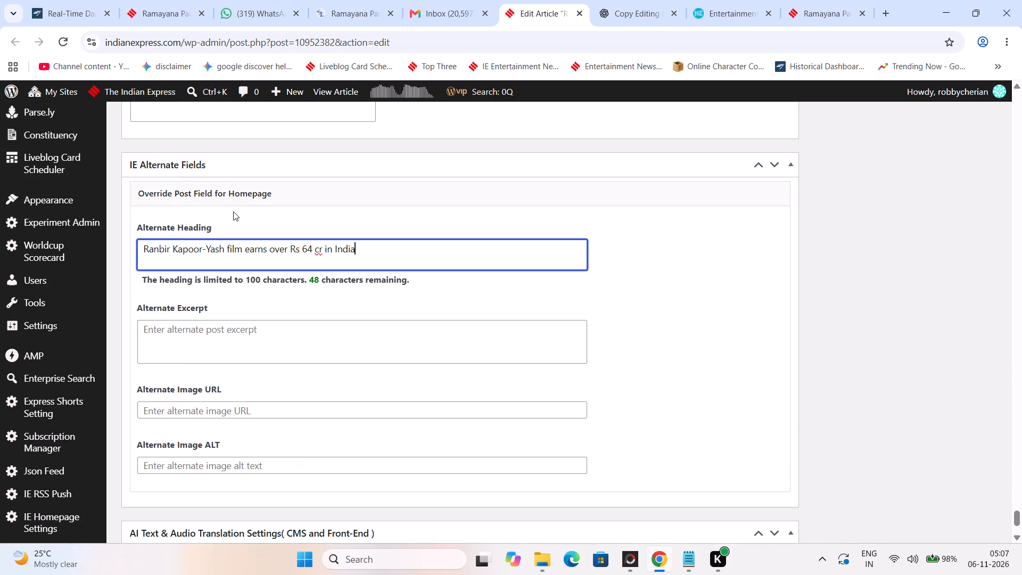
In the Alternate Heading, insert "Ramayana Part 1" after "film" and expand "cr" to "crore".
click(245, 254)
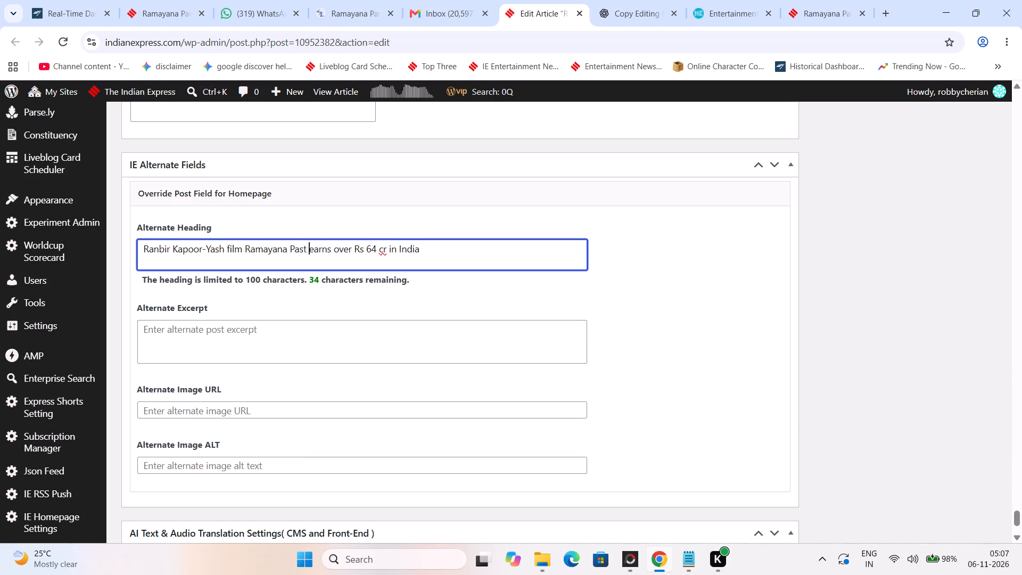
key(BackSpace)
key(BackSpace)
key(BackSpace)
text(rt 1)
key(space)
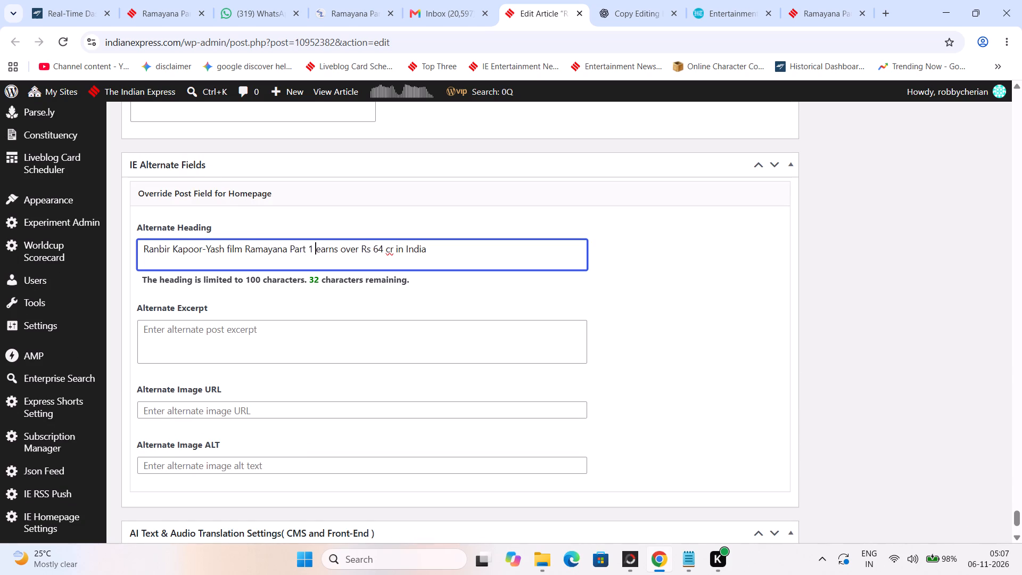
key(Right)
key(Right)
key(Right)
key(Right)
key(Right)
key(Right)
key(Right)
key(Right)
key(Right)
key(Right)
key(Right)
key(Right)
key(Right)
key(Right)
key(Right)
key(Right)
key(Right)
key(Right)
key(Right)
text(ore)
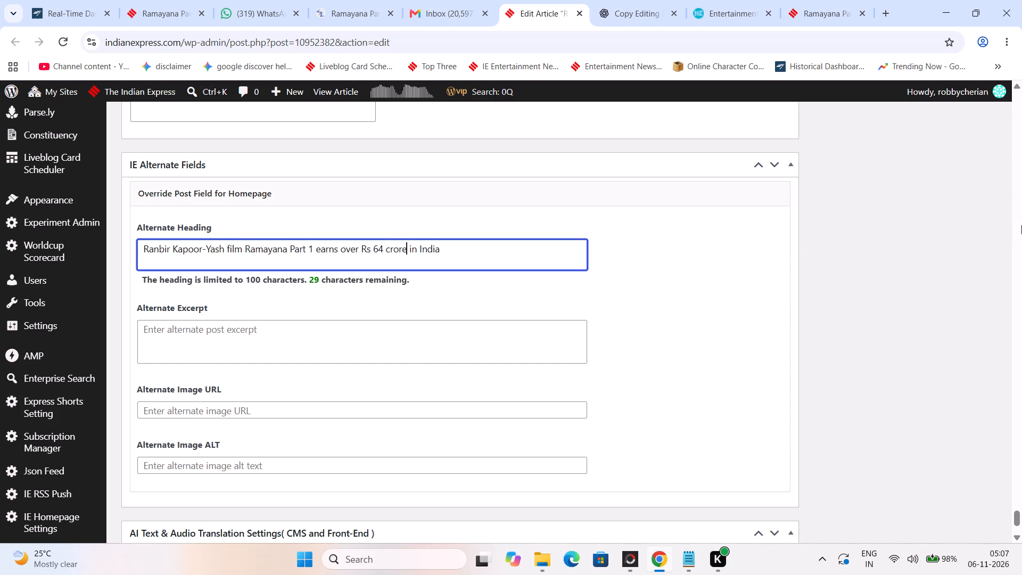
Replace the Ramayana Part 1 movie review page with the X home feed in the same browser tab.
click(1021, 220)
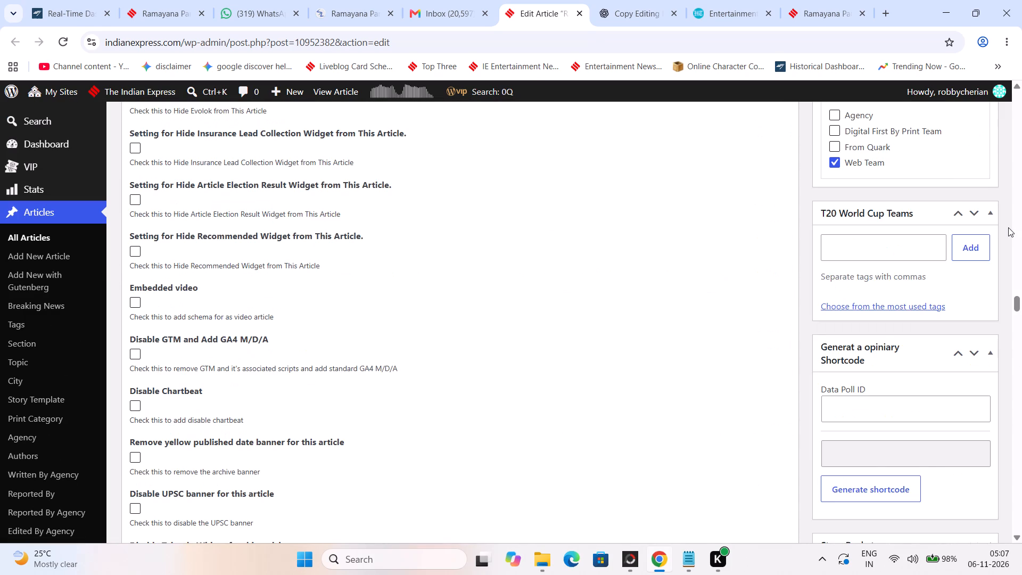
scroll(1008, 228, up, 20)
scroll(1008, 228, up, 4)
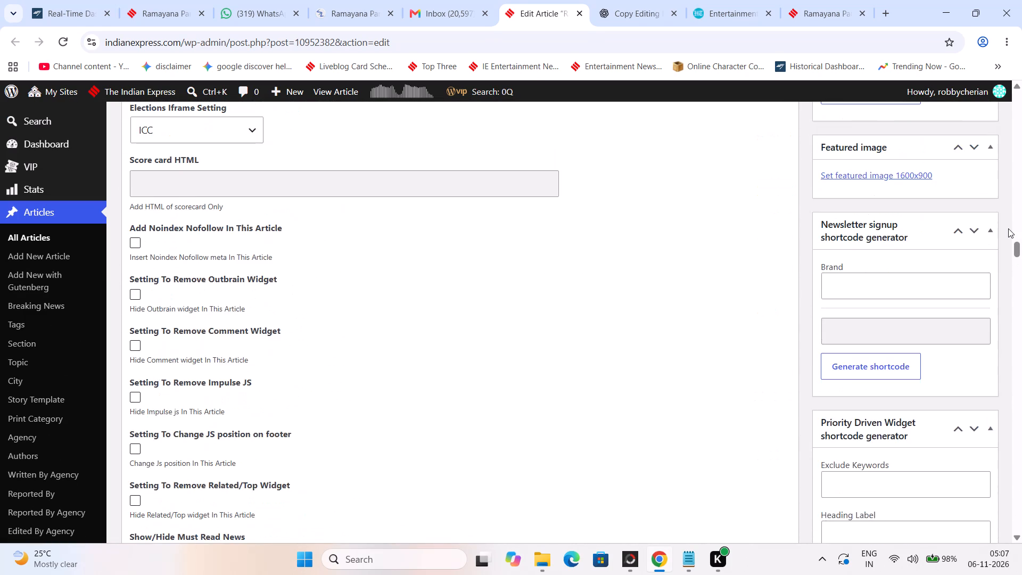
scroll(1008, 228, up, 1)
click(46, 0)
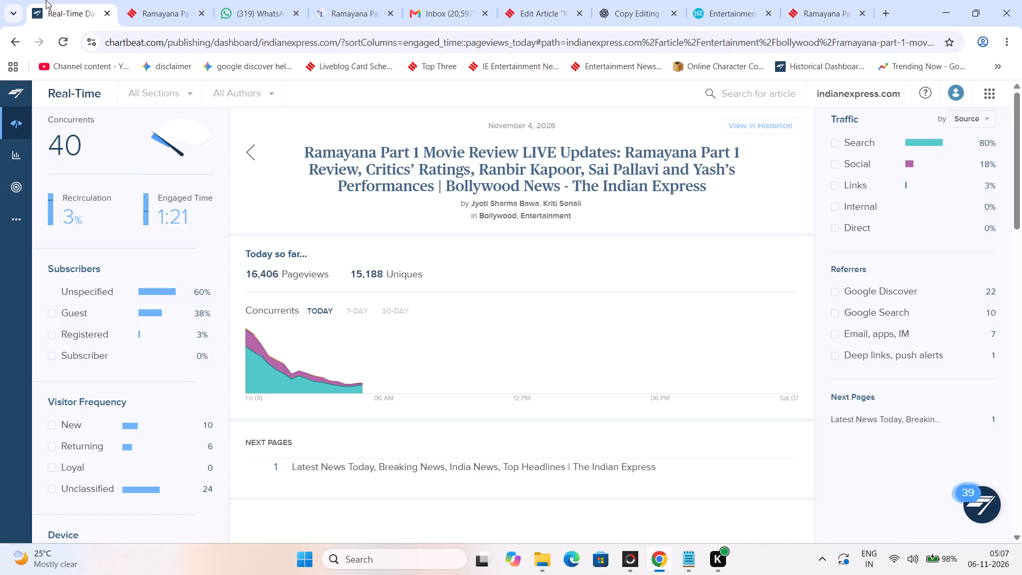
click(801, 0)
triple_click(806, 42)
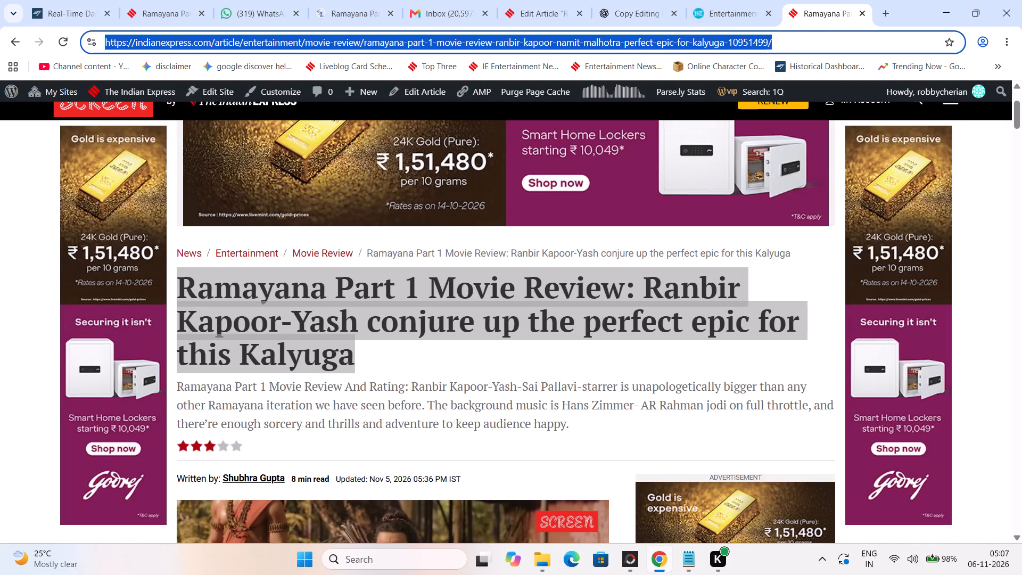
text(tw)
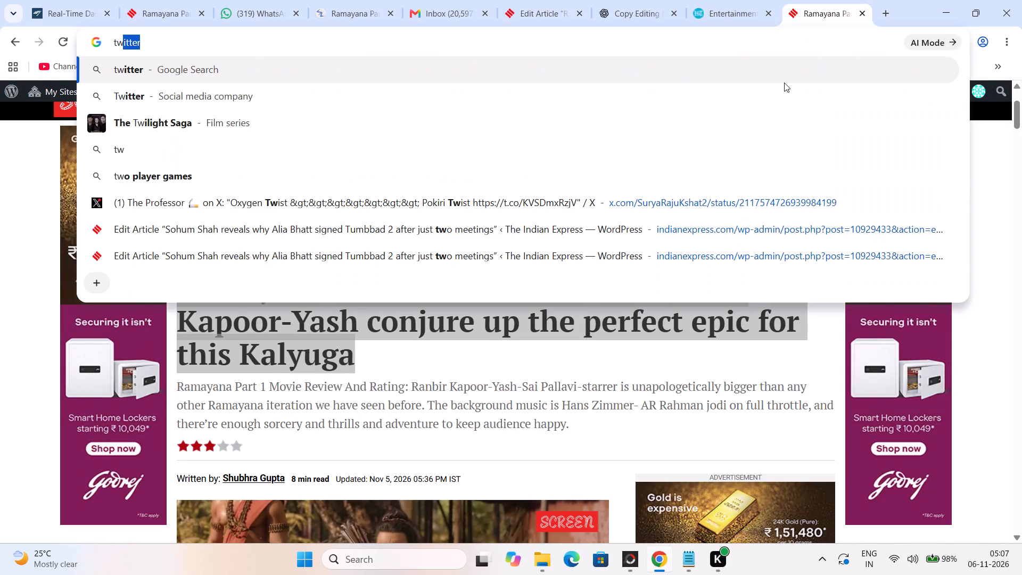
click(784, 83)
click(260, 229)
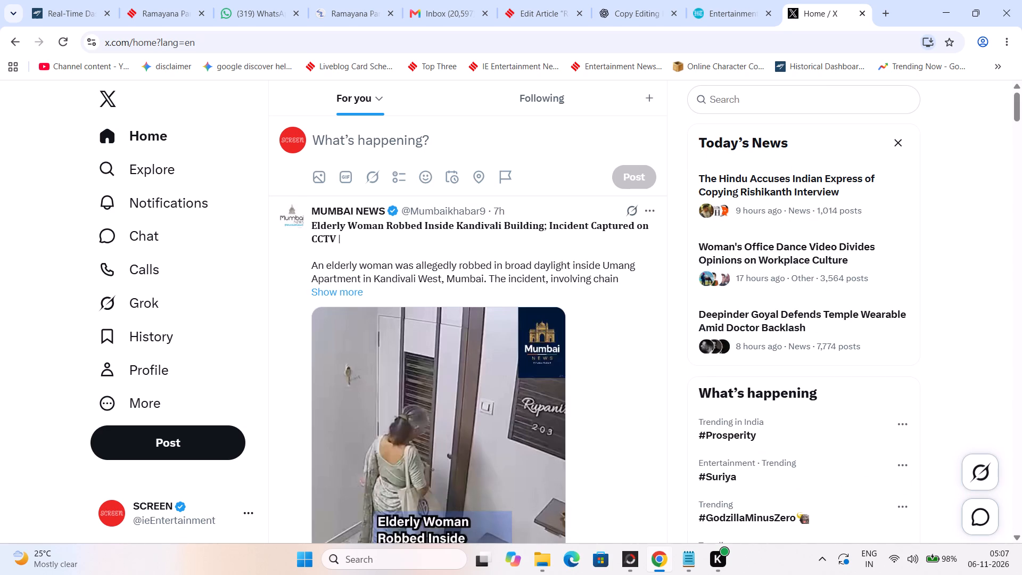
Browse the For you feed on X for posts and images related to Ramayana.
scroll(829, 102, down, 14)
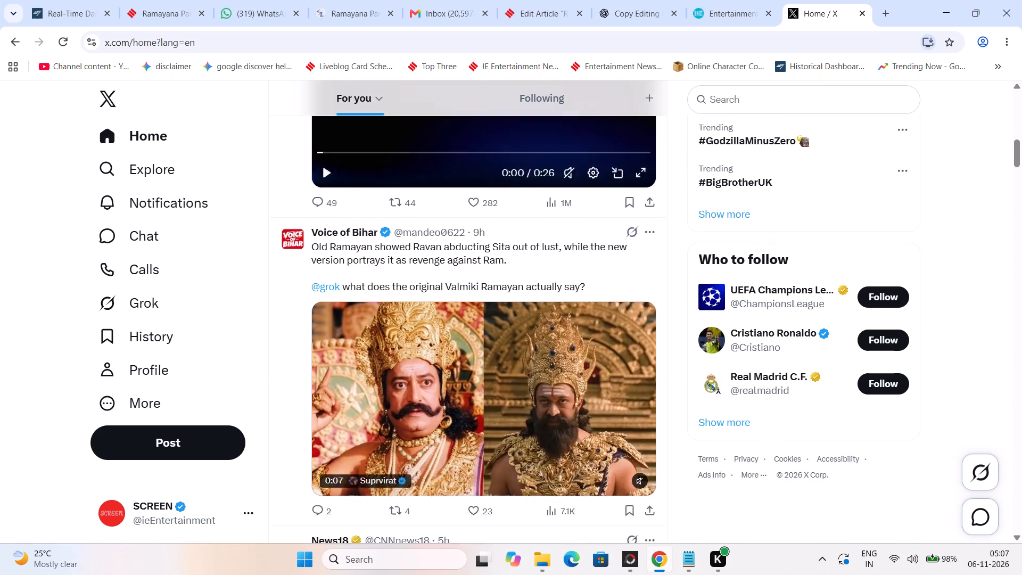
scroll(830, 102, down, 6)
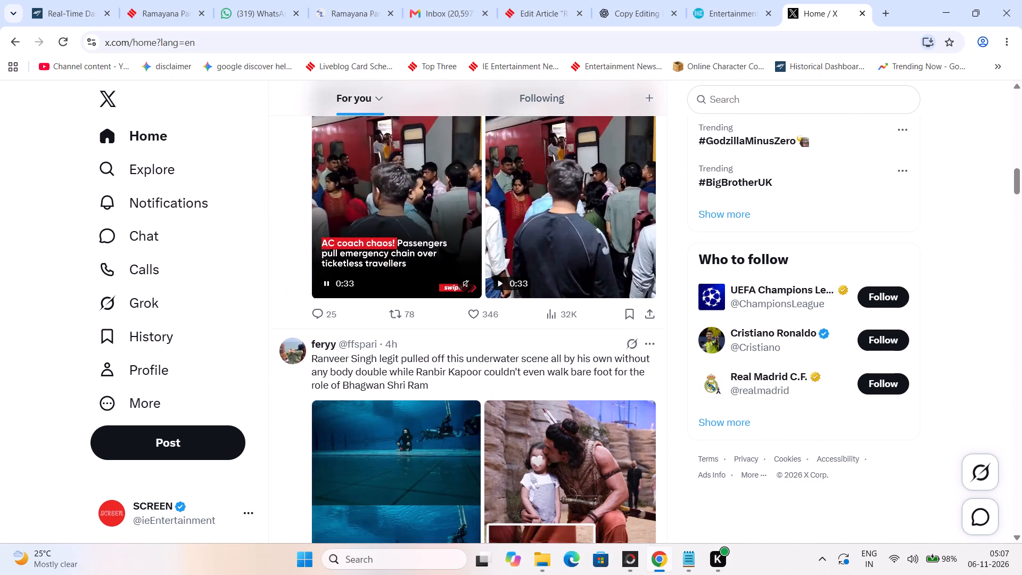
scroll(830, 102, down, 2)
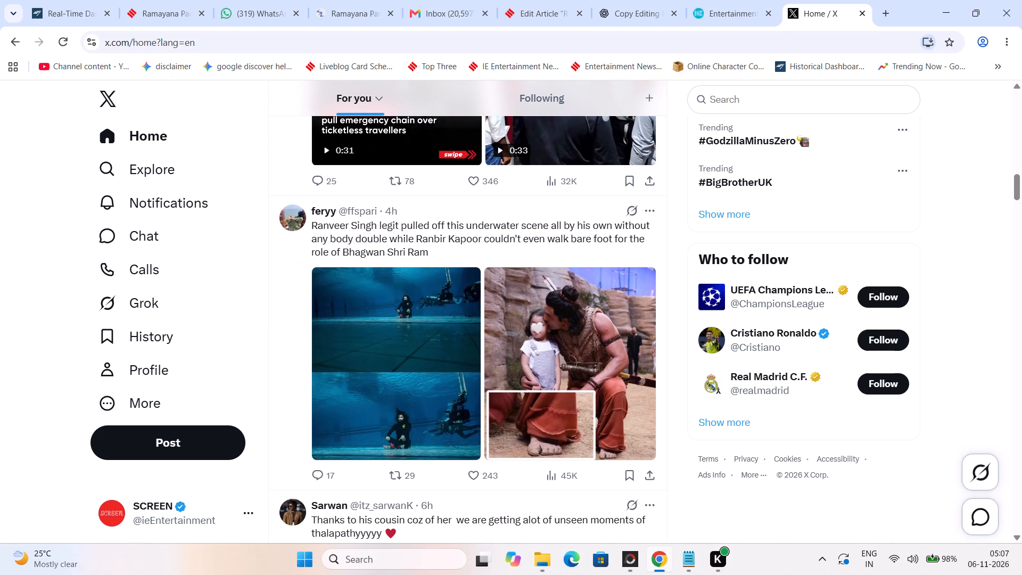
Open The World Of Ramayana profile from the recent searches and filter its media to Photos.
click(844, 89)
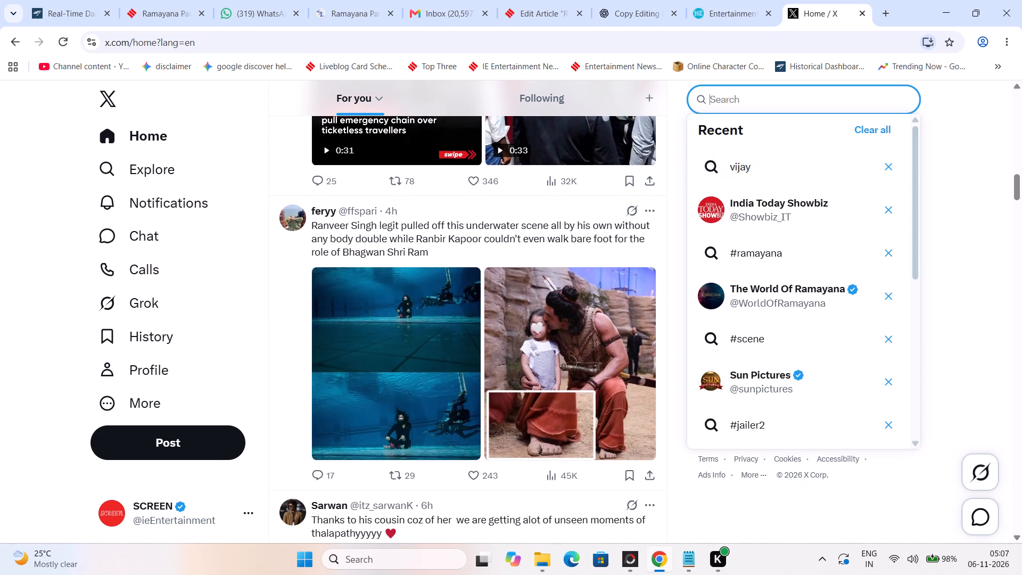
click(846, 298)
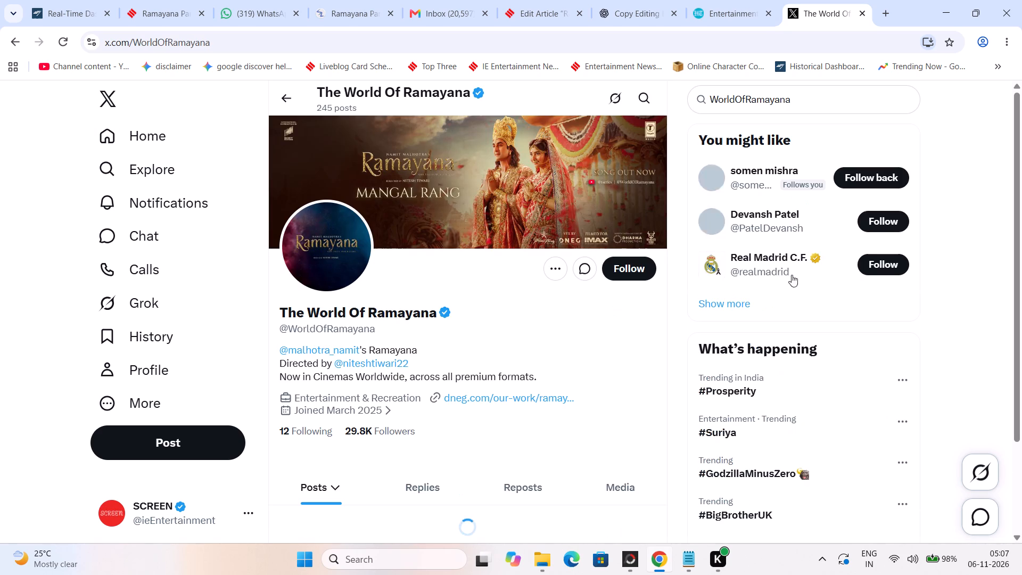
click(633, 482)
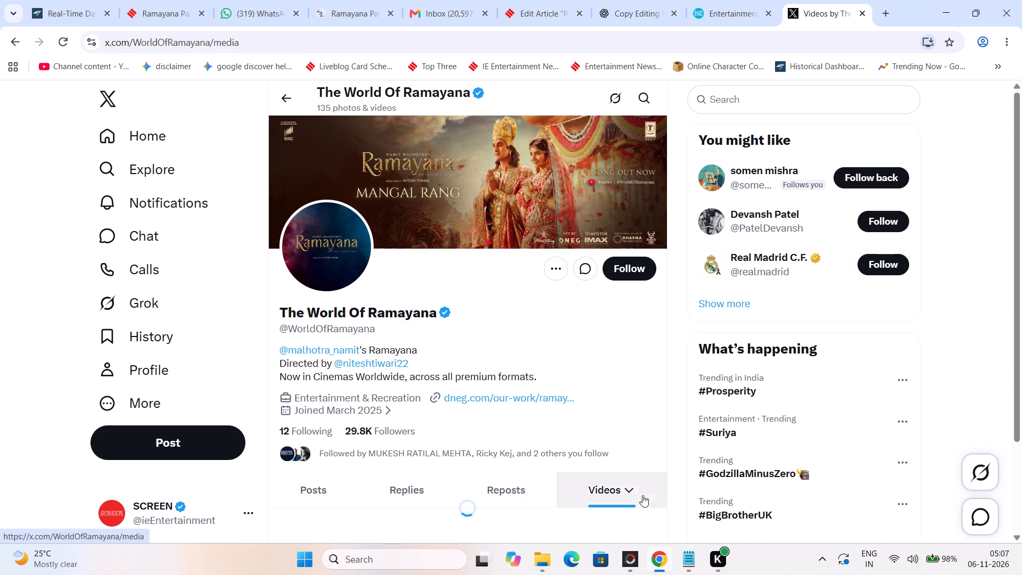
click(636, 491)
click(628, 514)
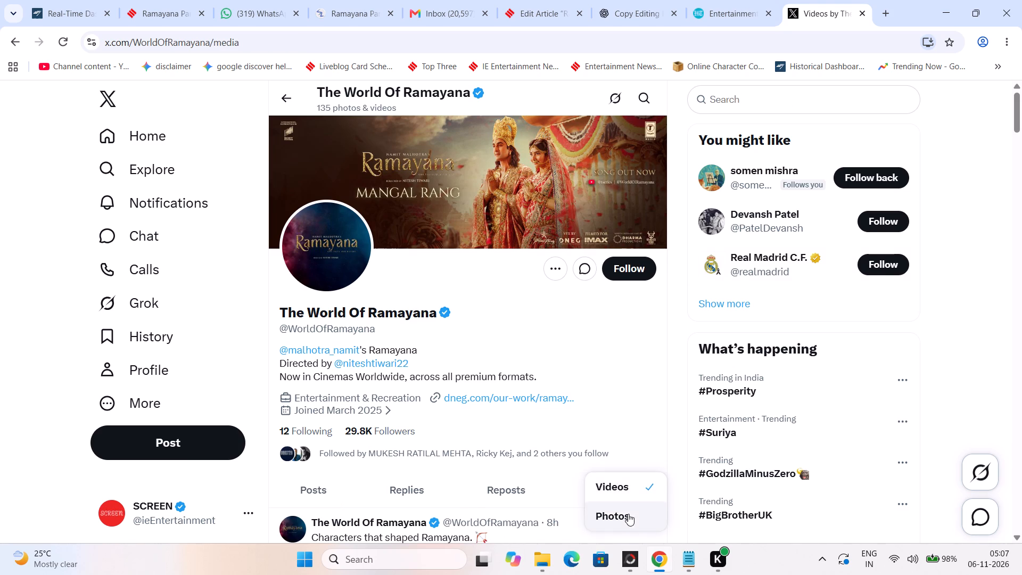
Look through the profile's photos and open the "Main Ram" musical tribute poster in full view.
scroll(625, 505, down, 5)
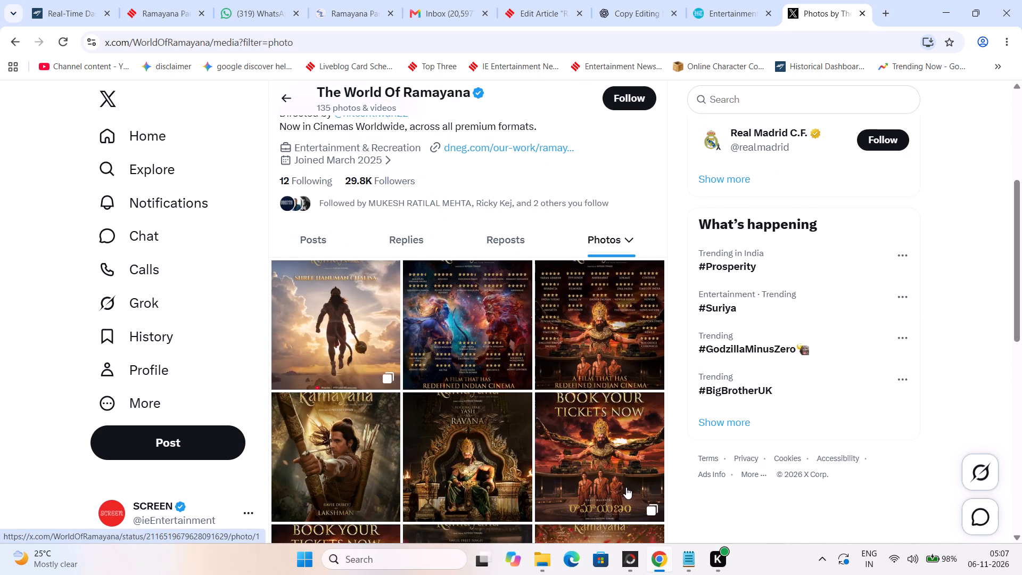
scroll(627, 487, down, 2)
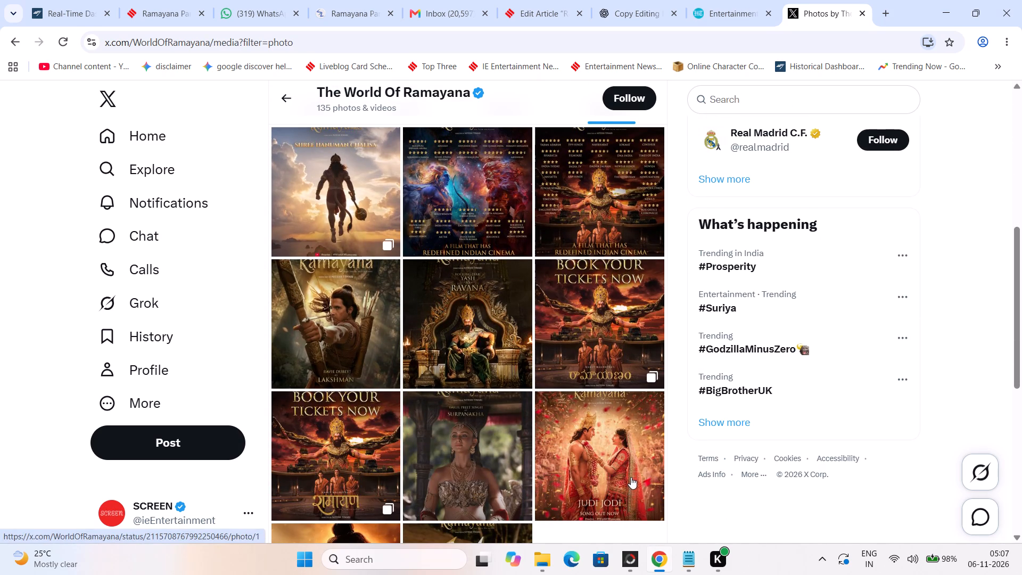
scroll(631, 477, down, 6)
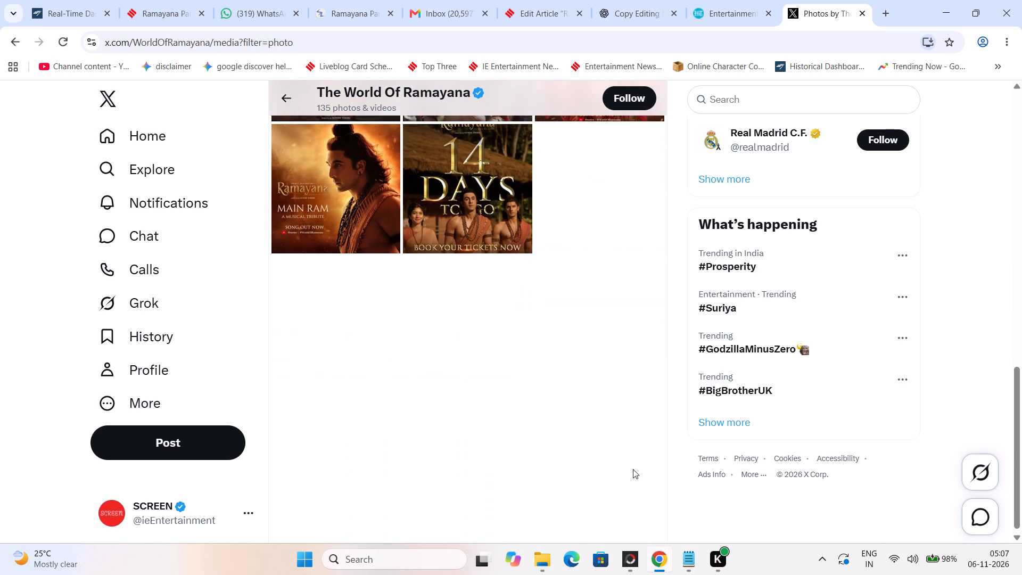
click(358, 247)
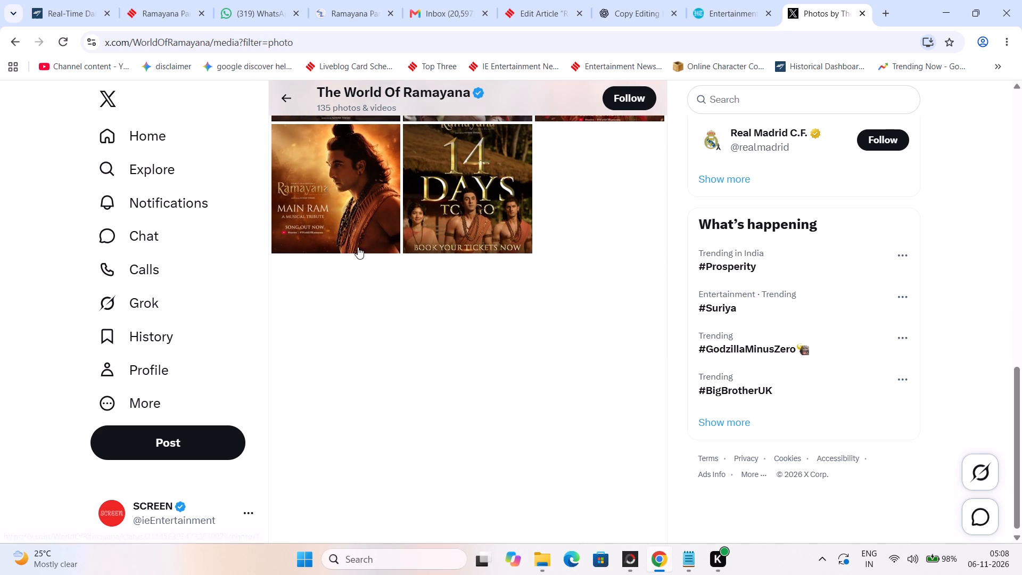
right_click(361, 245)
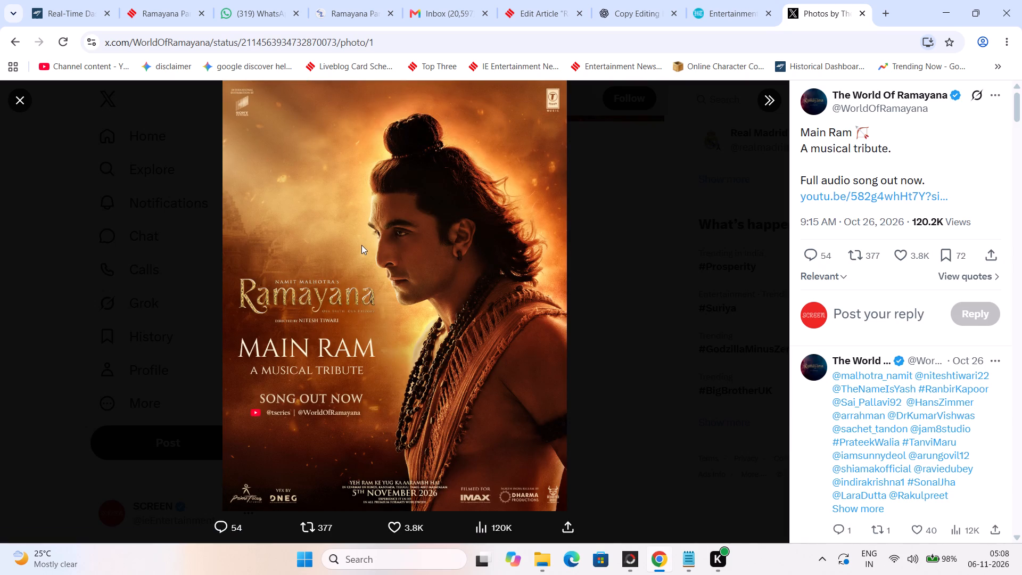
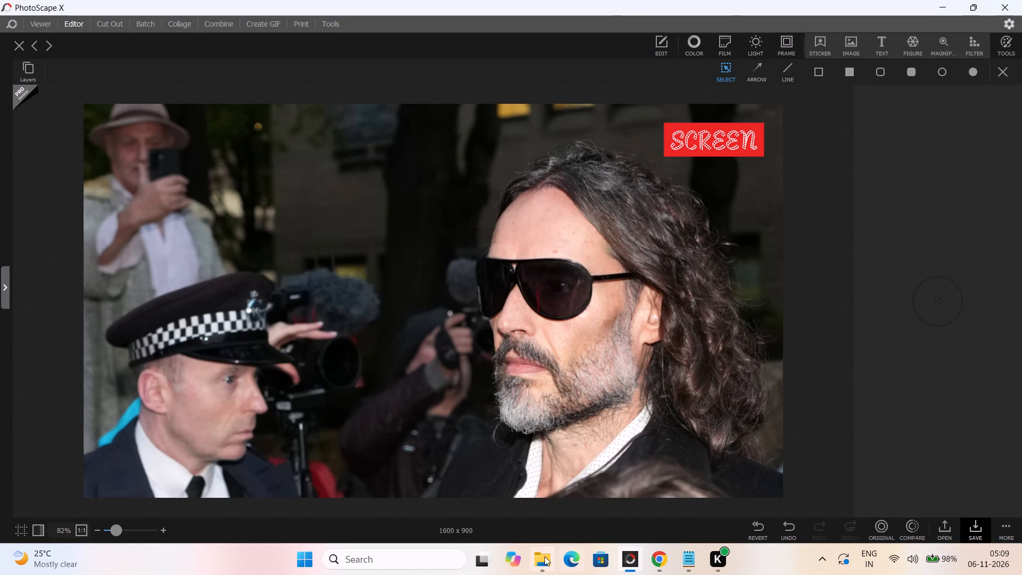
click(18, 51)
click(538, 556)
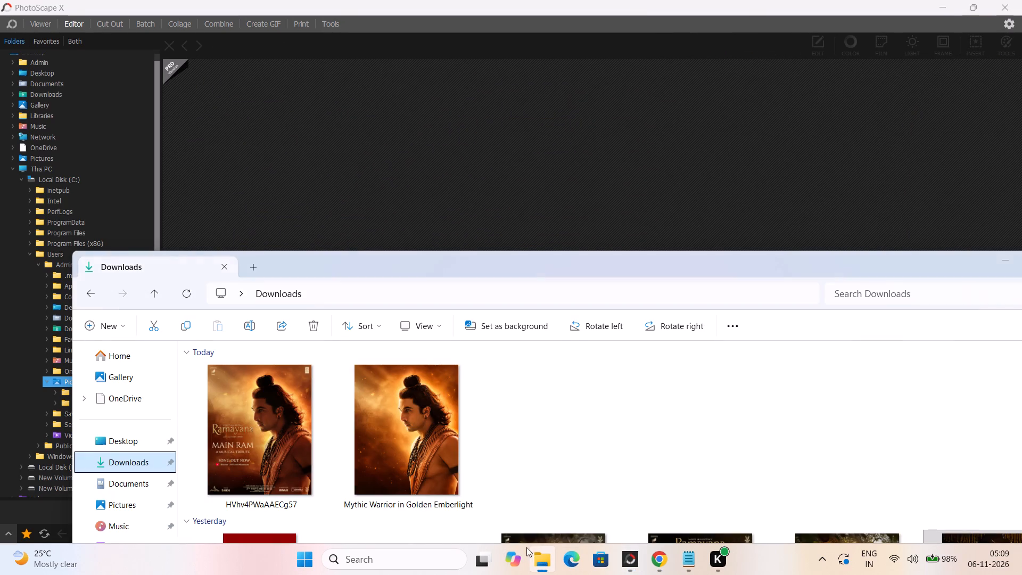
drag(377, 441, 404, 183)
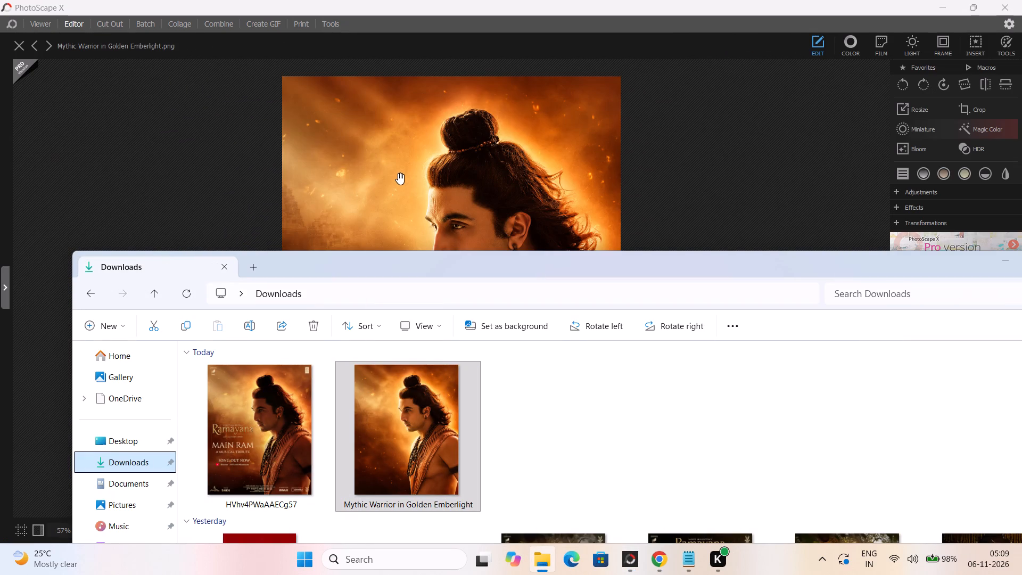
click(123, 120)
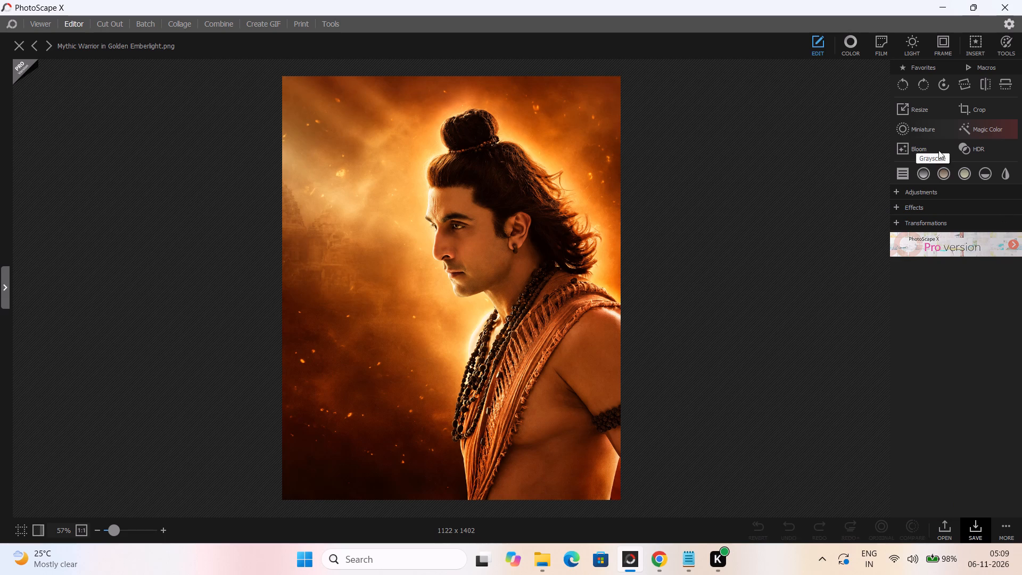
Resize the image to a width of 1600 px with the aspect ratio preserved.
click(929, 111)
drag(968, 148, 887, 152)
text(1600)
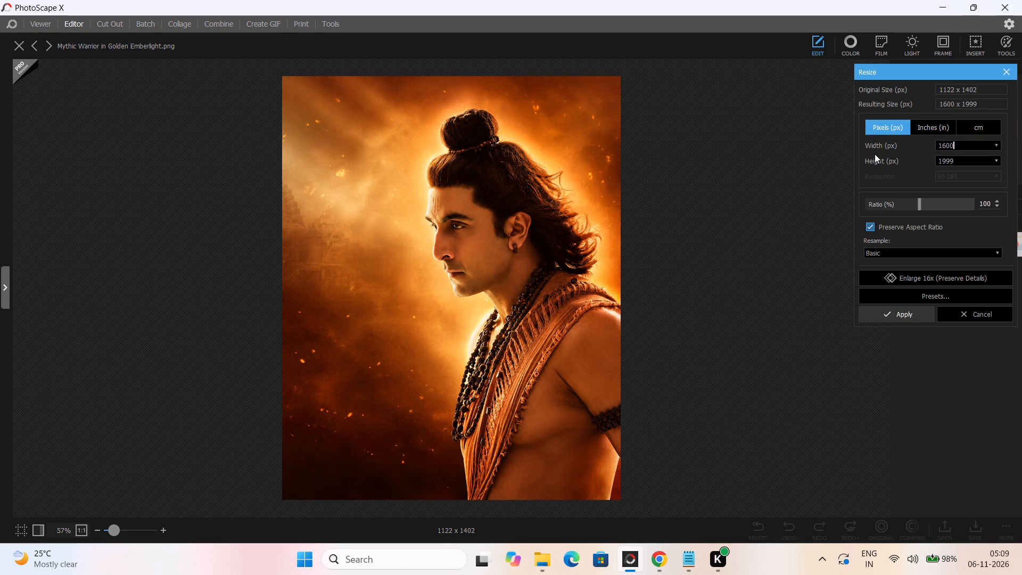
key(Return)
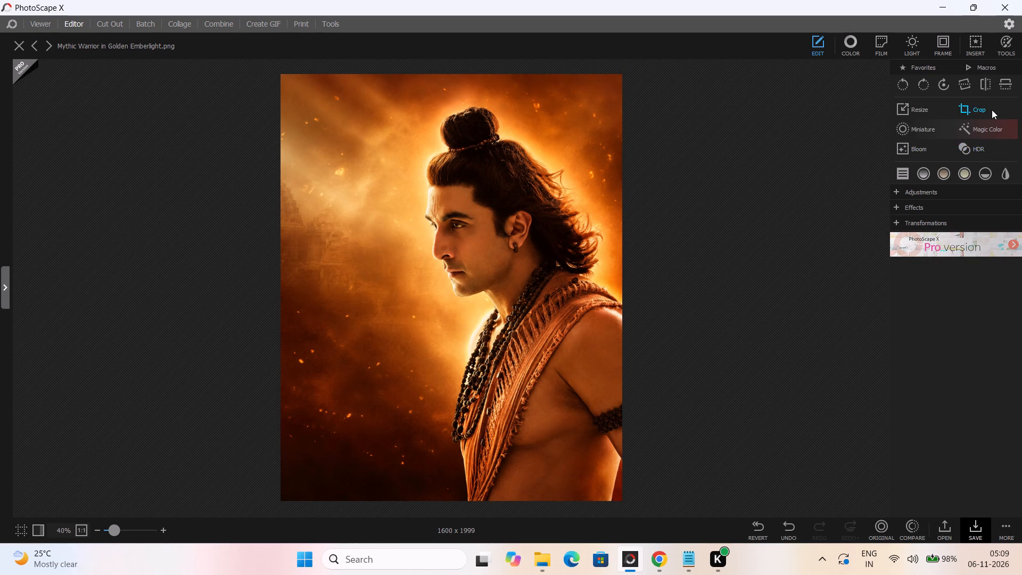
Crop the image to a custom 1600 x 900 px area framing the man's head and shoulders.
click(991, 110)
drag(557, 182, 559, 214)
click(937, 134)
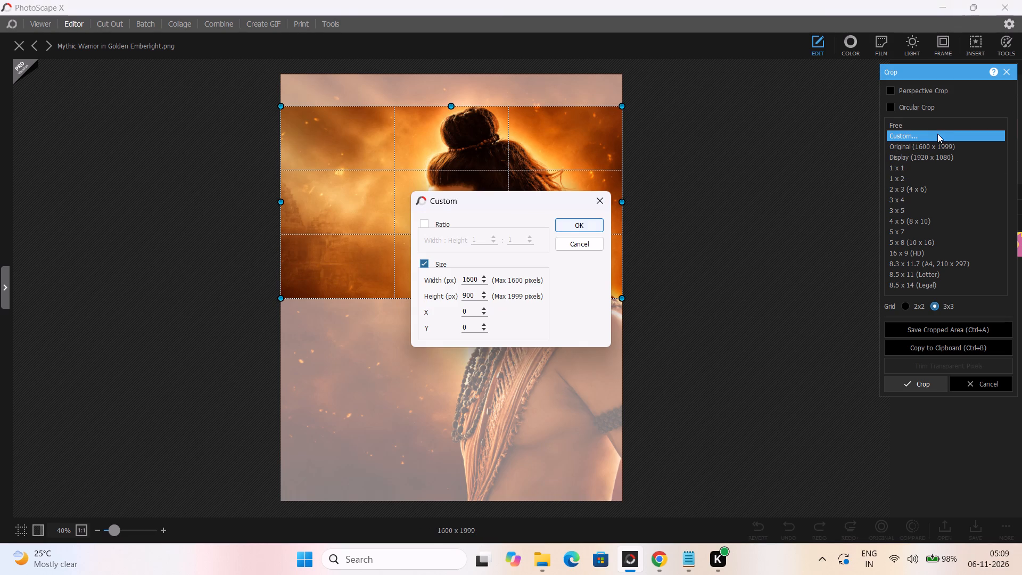
click(591, 227)
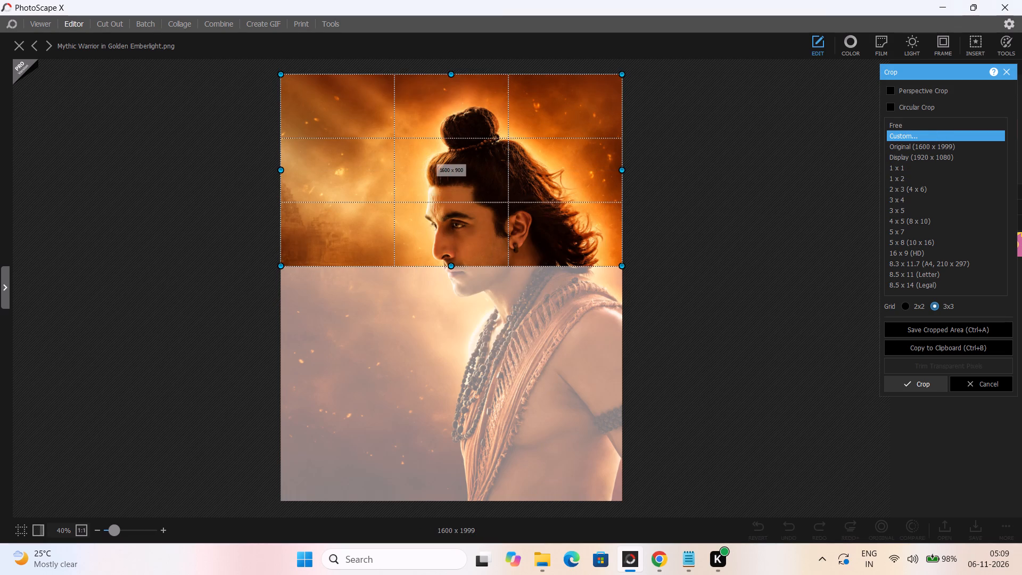
drag(485, 195, 493, 234)
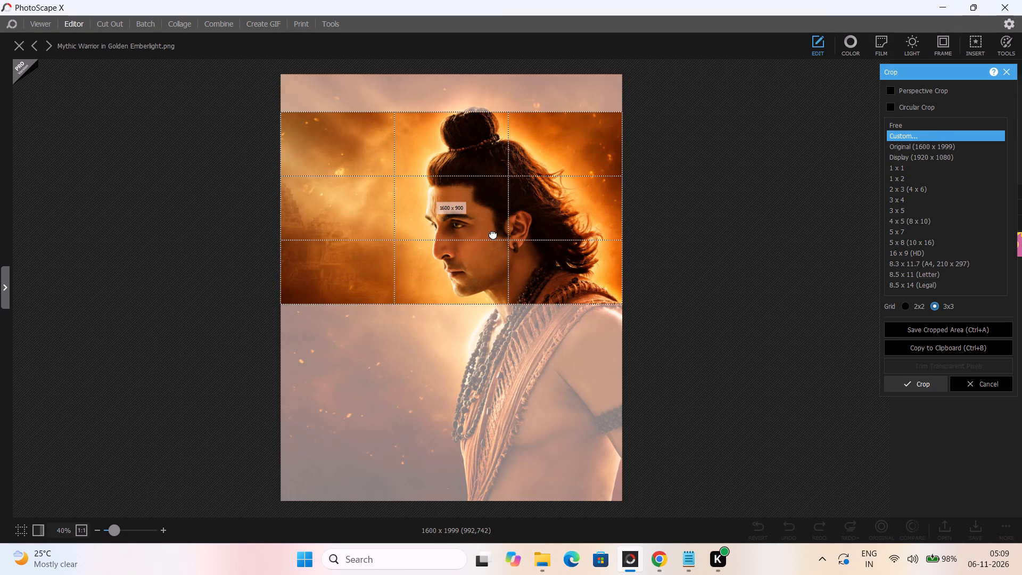
drag(493, 234, 497, 229)
click(911, 382)
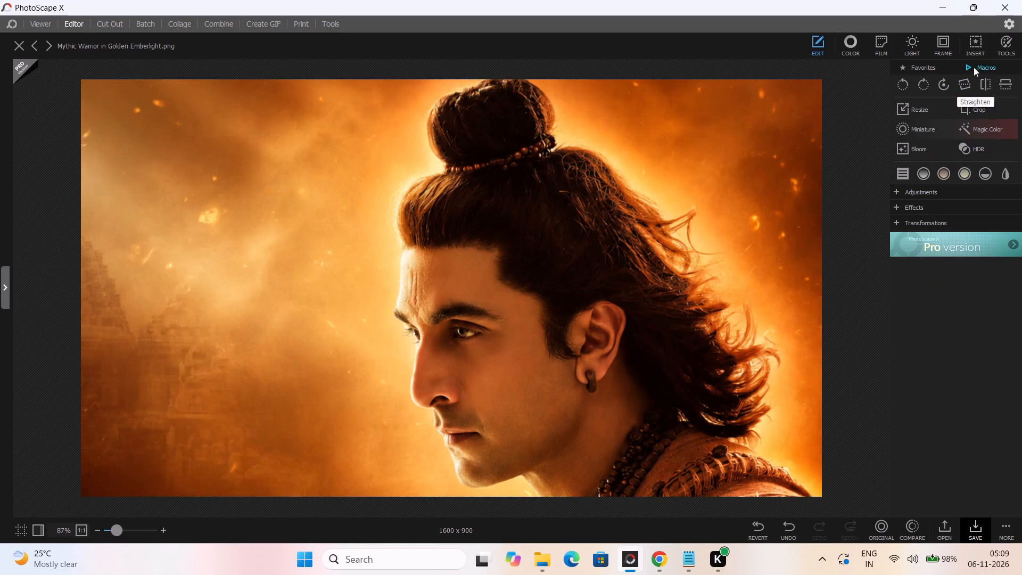
Insert the SCREEN Logo image from the documents and watermarks folder and scale it to 100% so it covers the whole picture.
click(975, 44)
click(851, 37)
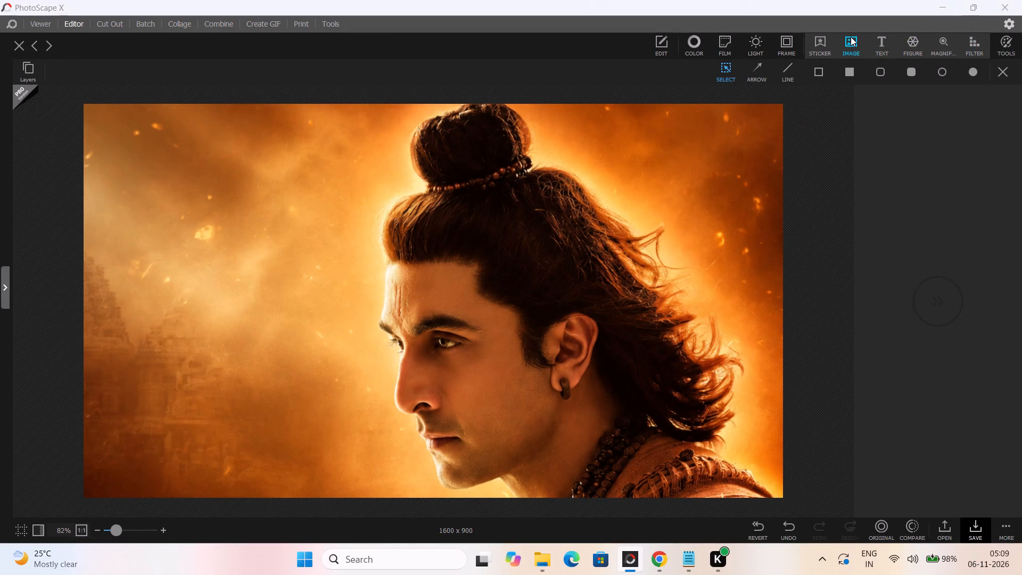
scroll(866, 225, down, 3)
click(983, 180)
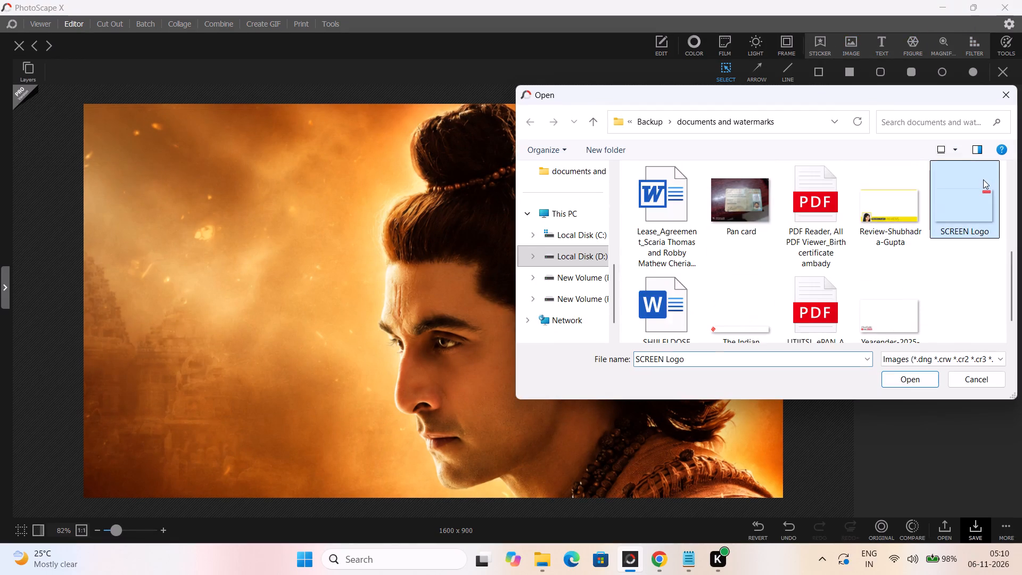
key(Return)
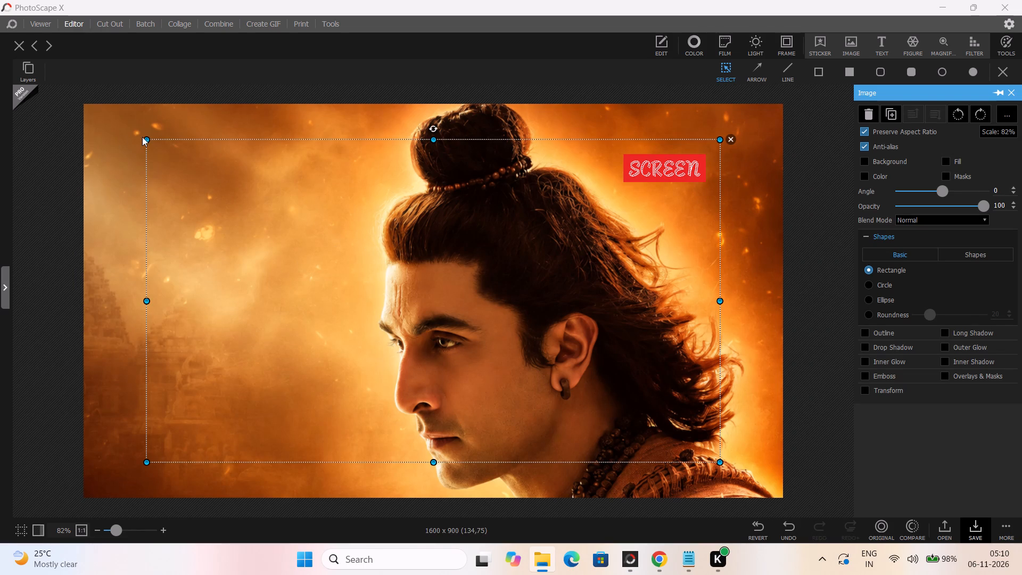
drag(145, 141, 84, 126)
drag(719, 461, 755, 476)
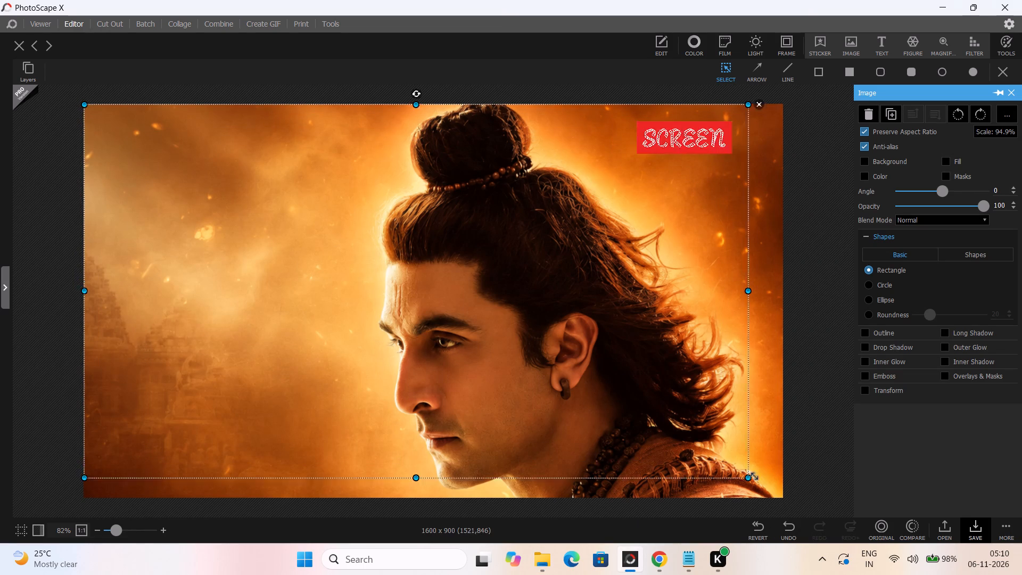
drag(755, 476, 784, 494)
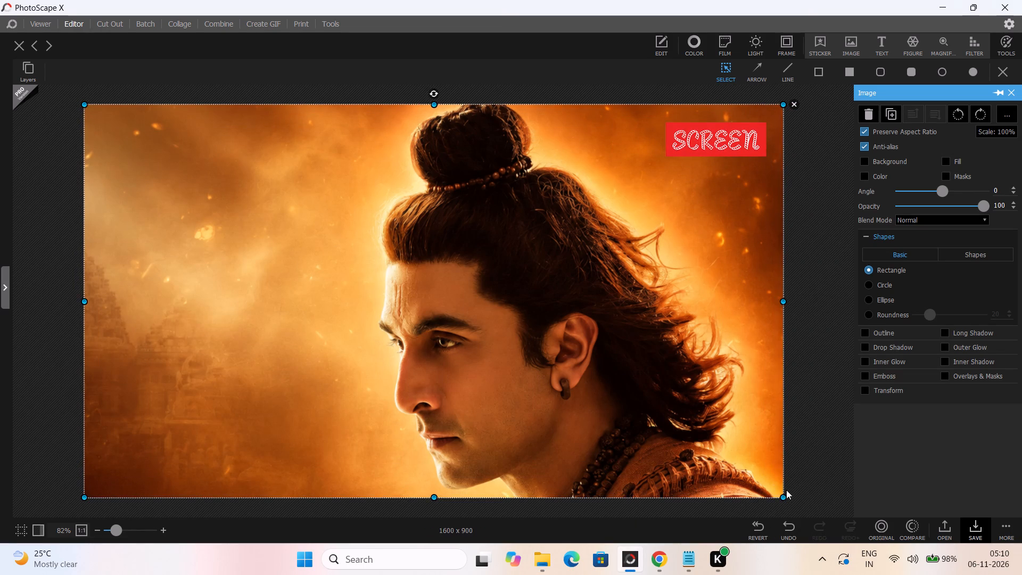
click(793, 461)
Save the branded image to Downloads as a new JPEG named "ranbir kapoor ramayana day 1 collection".
click(978, 527)
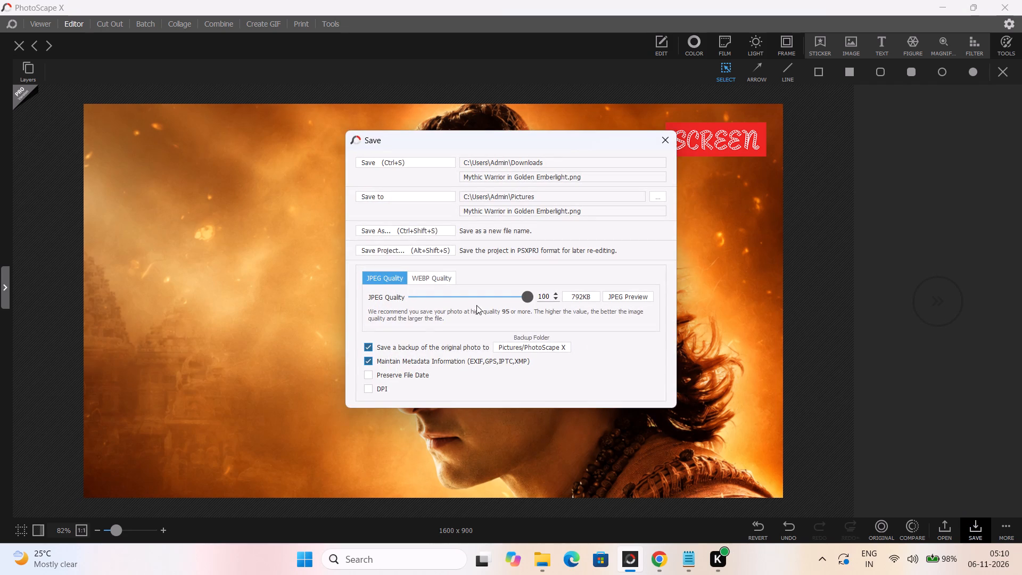
click(399, 235)
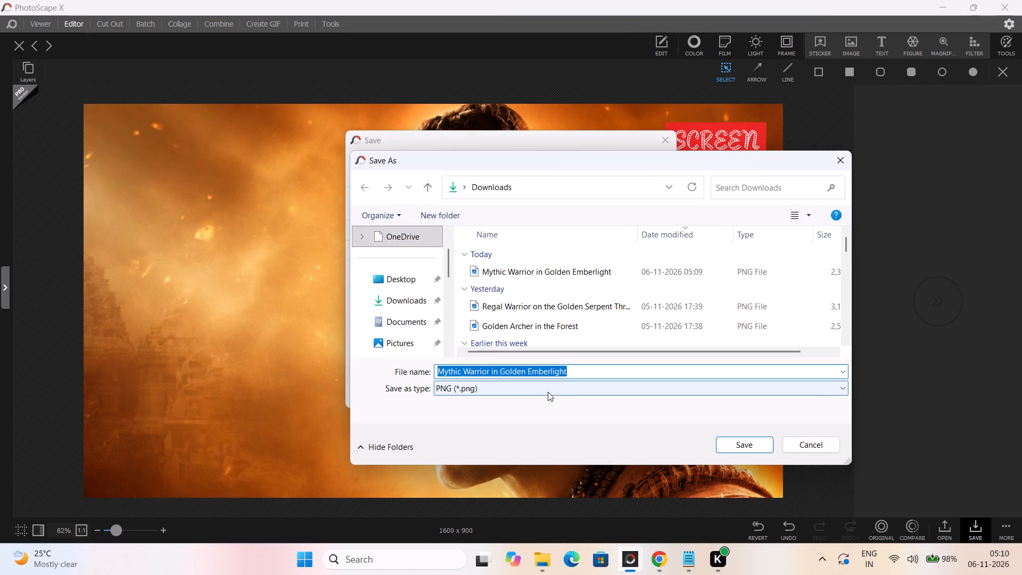
click(561, 389)
click(556, 409)
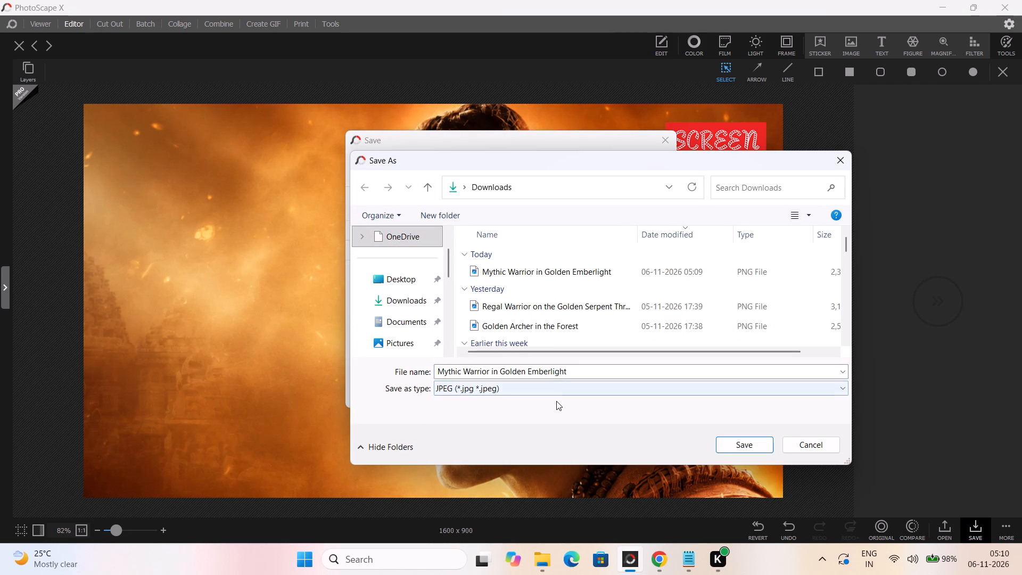
click(576, 372)
text(ra)
text(nb)
text(ir kapoor ramayana day 1 collection)
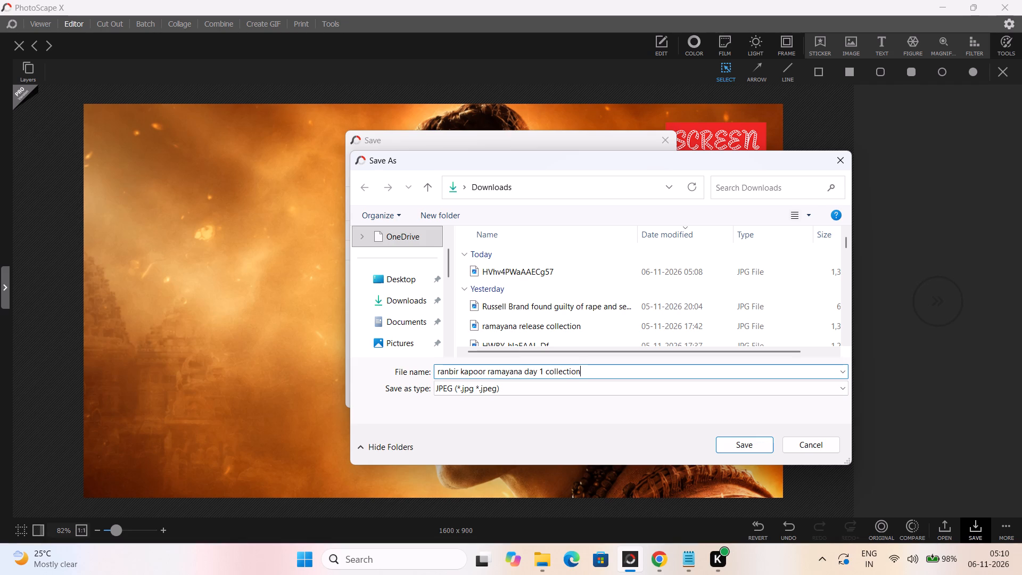
key(Return)
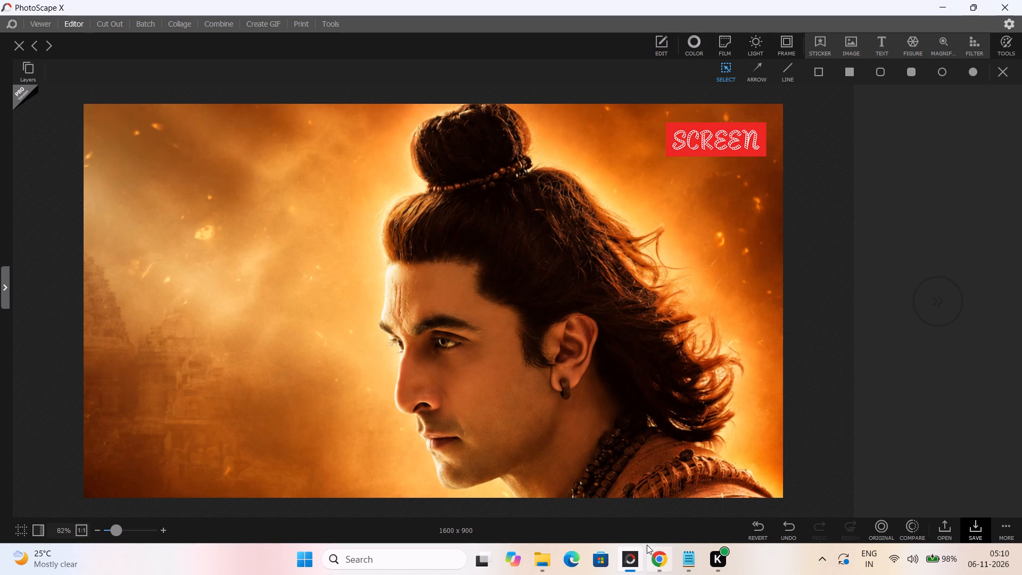
Switch to the article editor in Chrome and copy the intro's bold lead "Ramayana Part 1 Box Office Collection Day 1 LIVE Updates:".
click(654, 561)
click(584, 0)
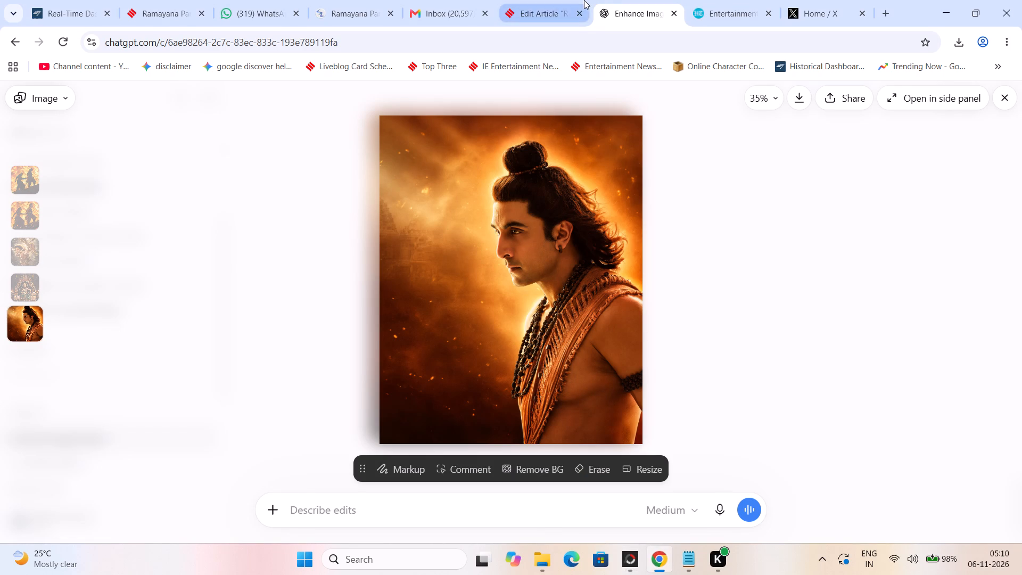
drag(1020, 119, 1019, 113)
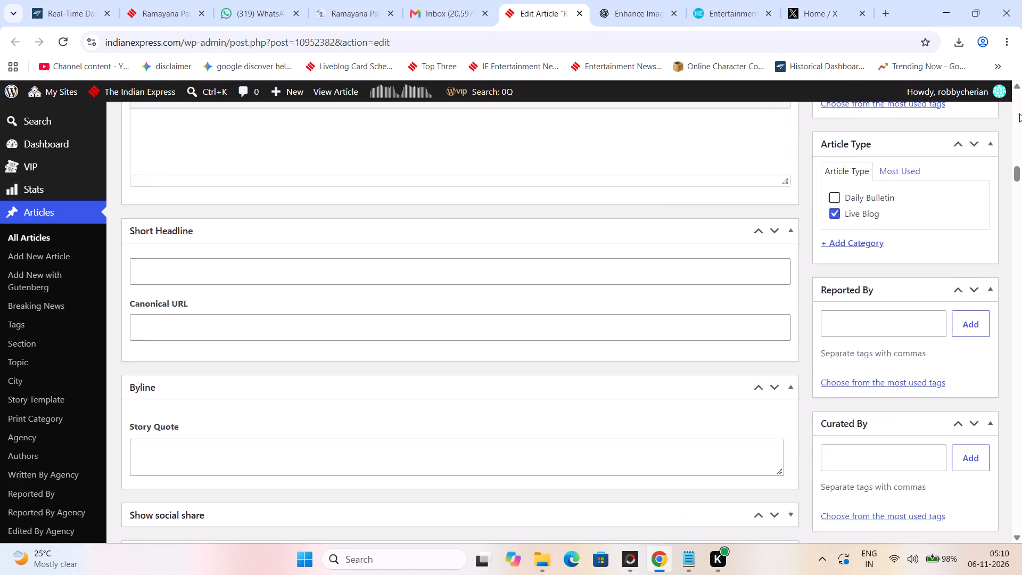
drag(1019, 113, 1021, 96)
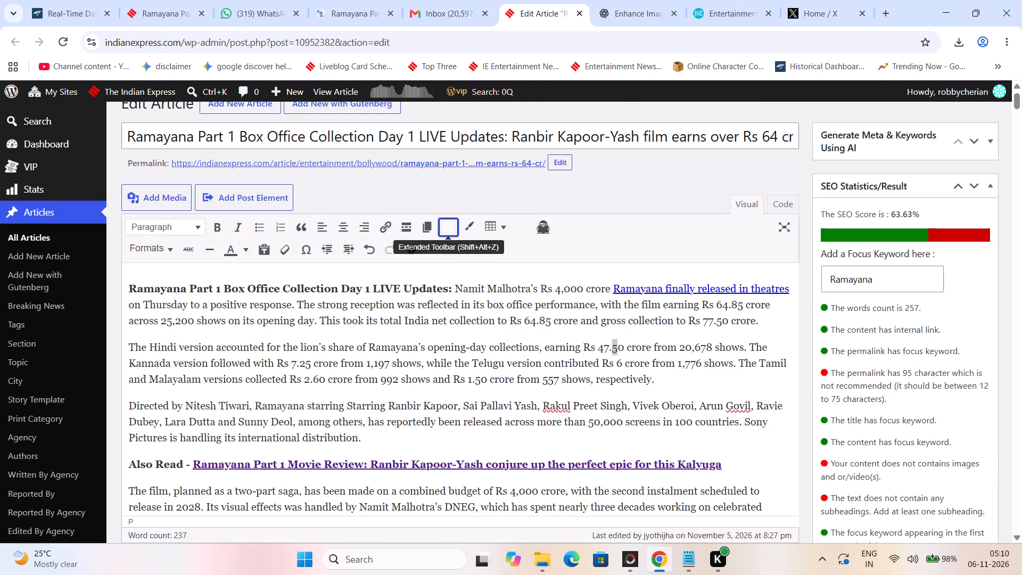
drag(456, 294, 126, 294)
key(ctrl+c)
Upload the "ranbir kapoor ramayana day 1 collection" JPEG from Downloads as a 1600x900 featured image for the article.
click(1021, 328)
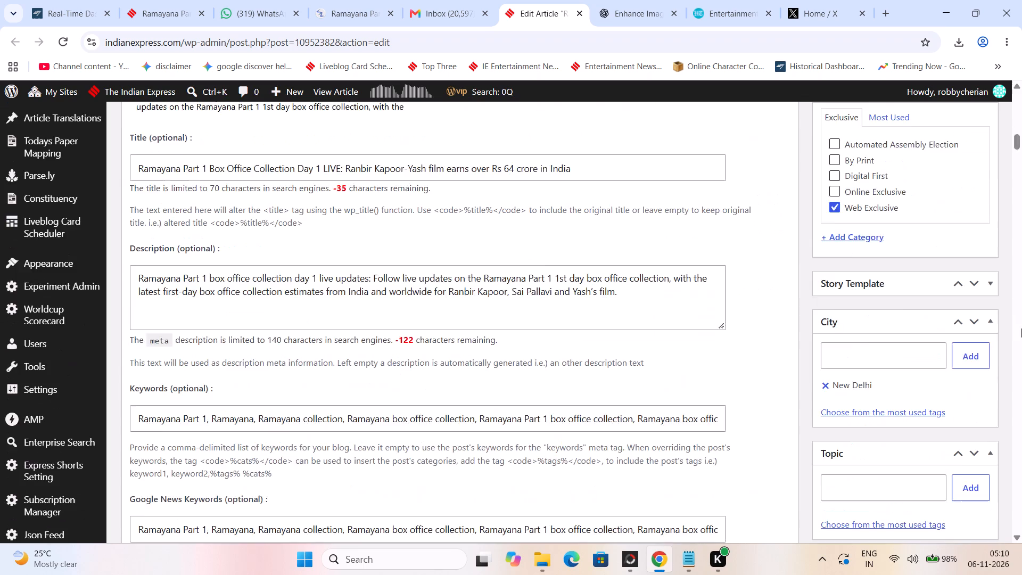
scroll(1018, 358, down, 6)
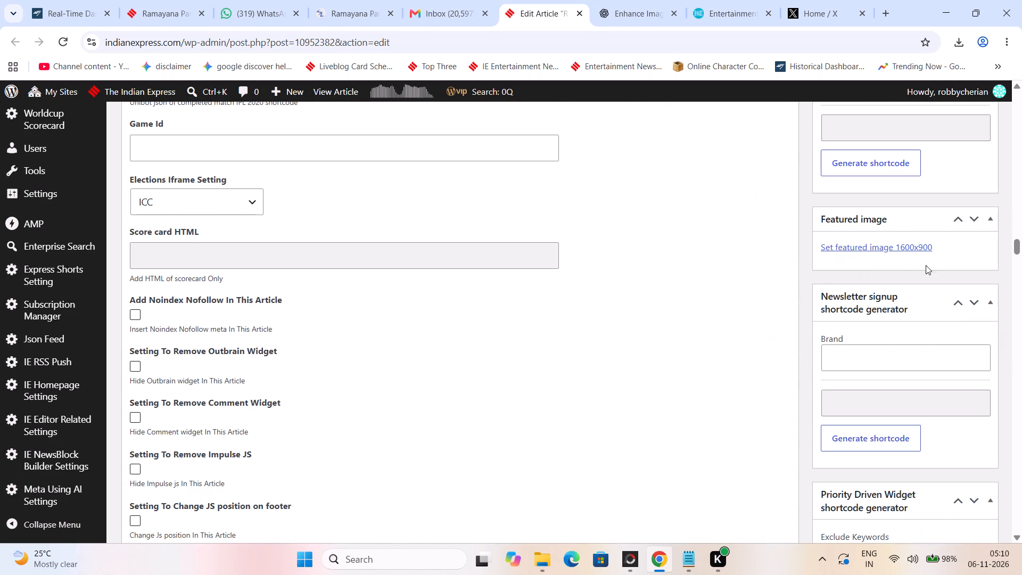
click(892, 244)
click(47, 142)
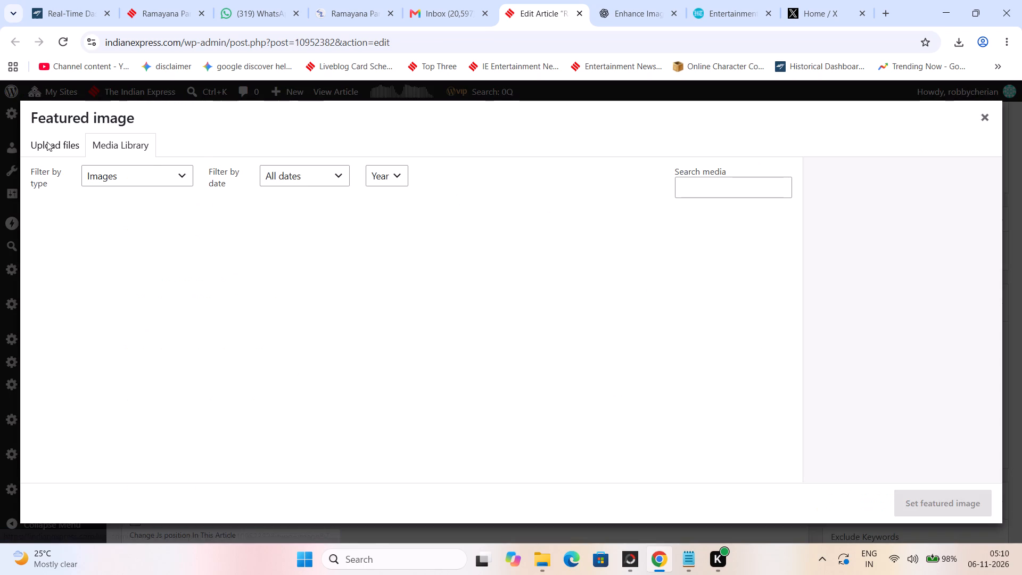
click(498, 325)
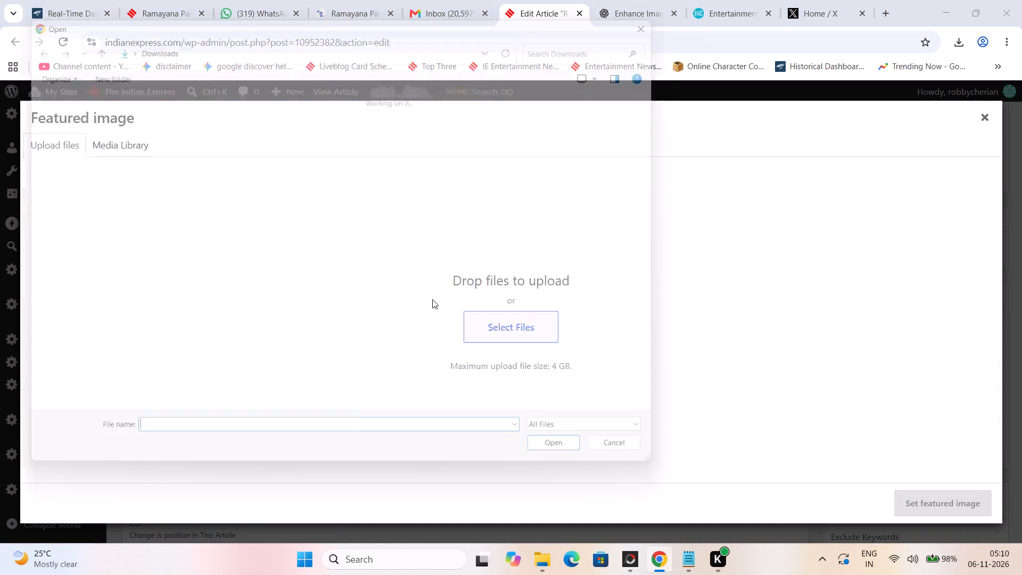
click(235, 194)
key(Return)
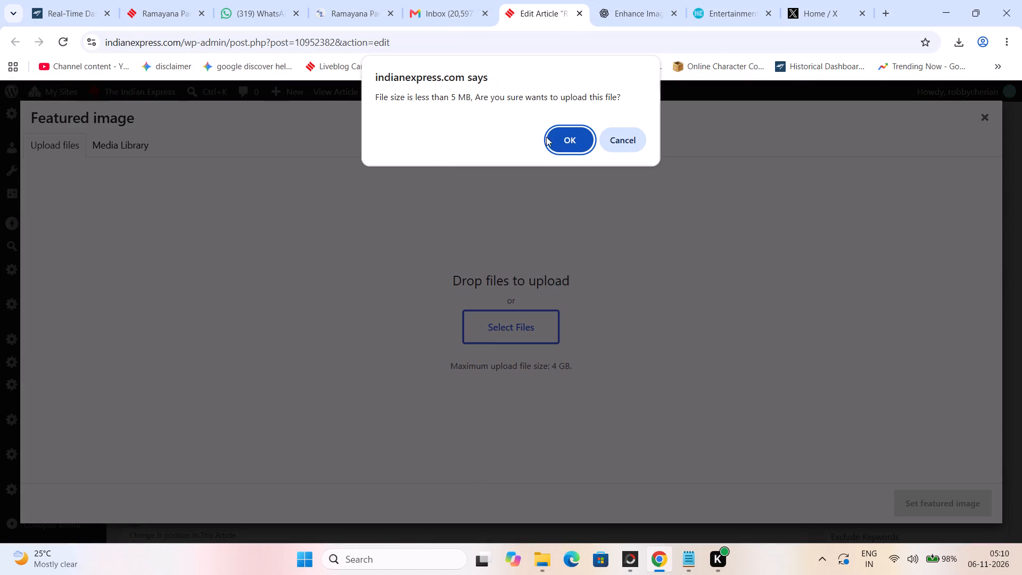
click(553, 137)
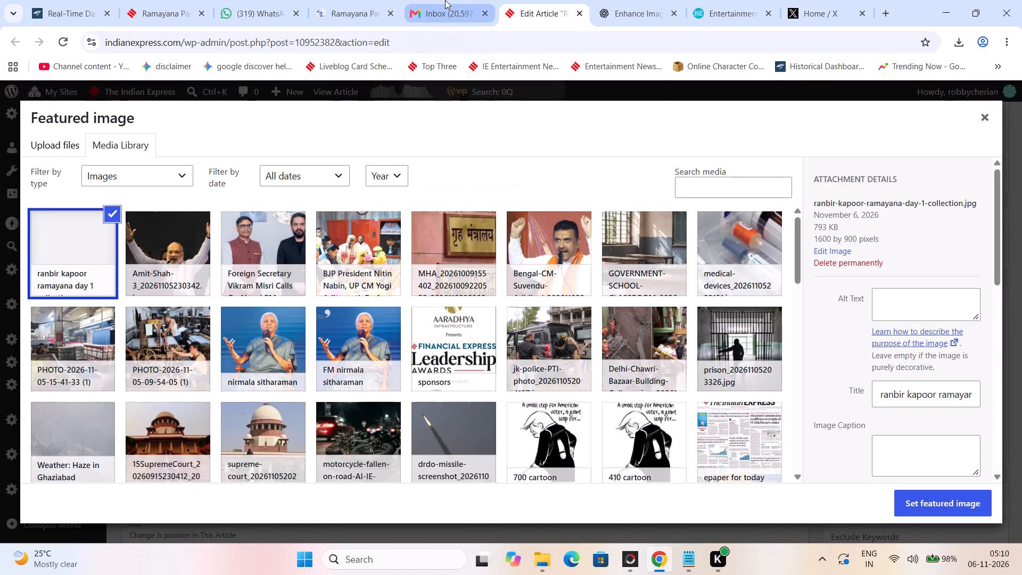
Paste the copied lead "Ramayana Part 1 Box Office Collection Day 1 LIVE Updates:" into the image's caption and alt text.
scroll(839, 321, down, 2)
click(892, 316)
key(ctrl+v)
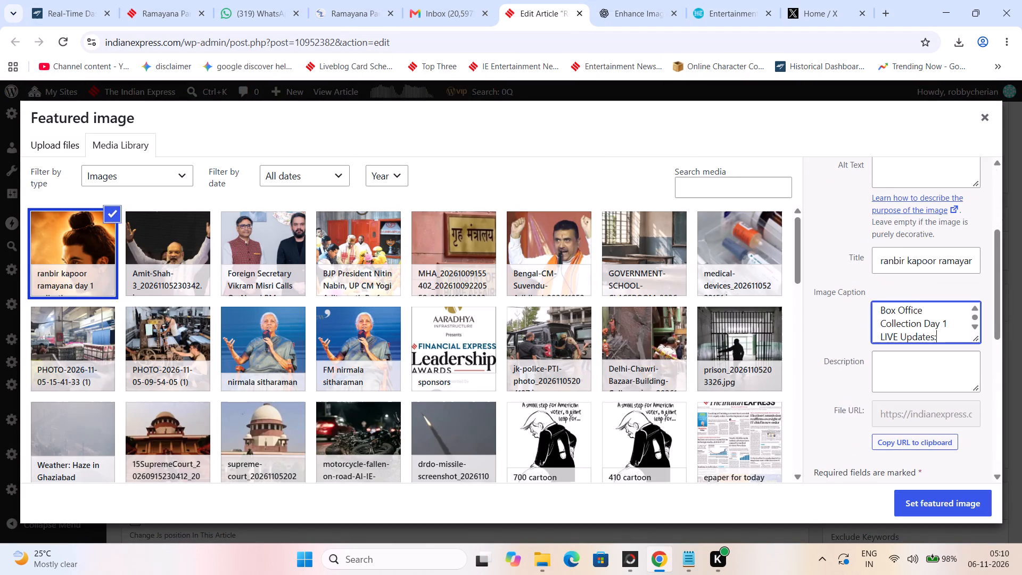
scroll(891, 315, up, 2)
click(913, 172)
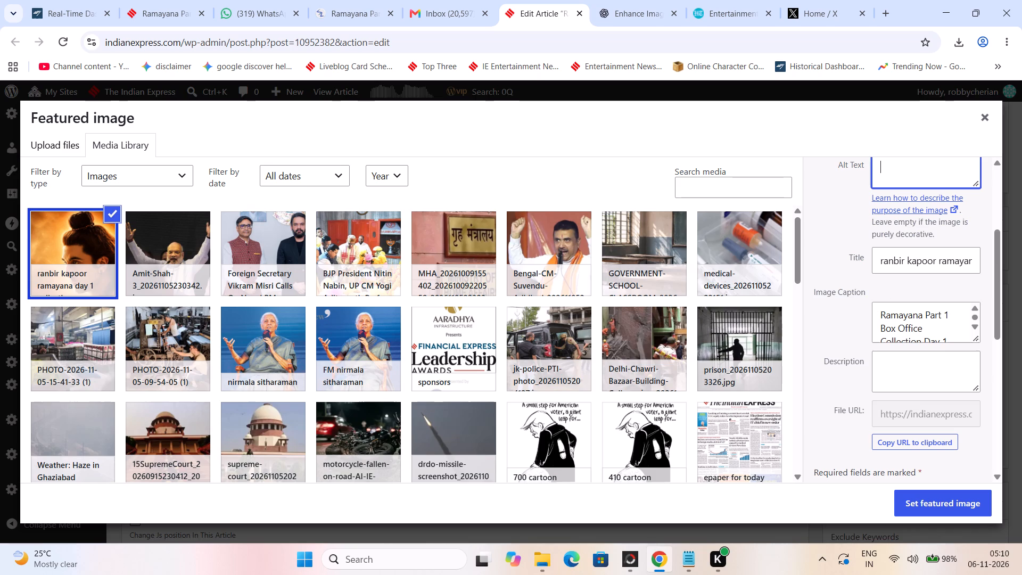
key(ctrl+v)
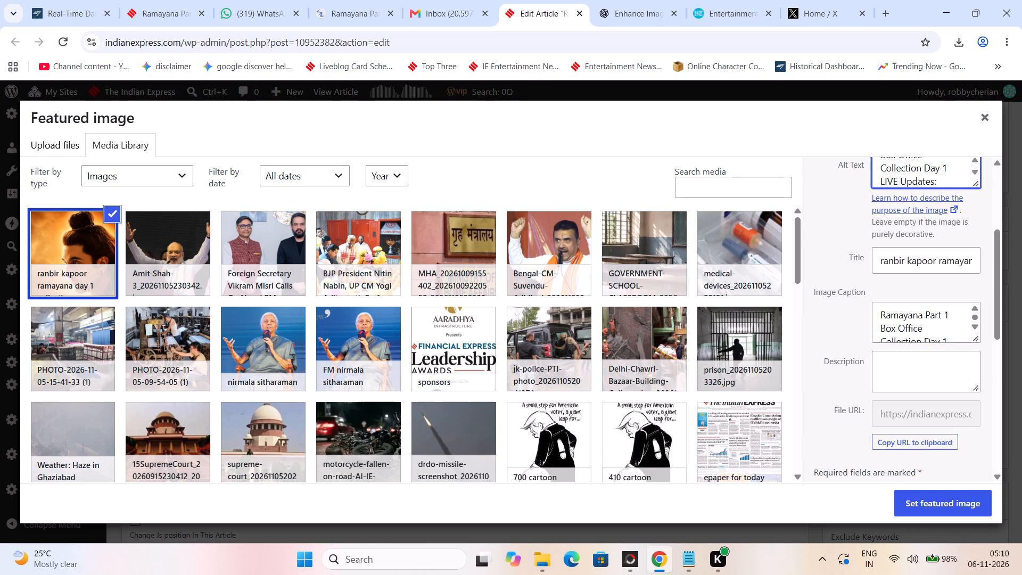
Extend the image caption with "The Ranbir Kapoor-Yash film earns over Rs 64 crore on Day 1.".
click(962, 339)
scroll(962, 341, down, 2)
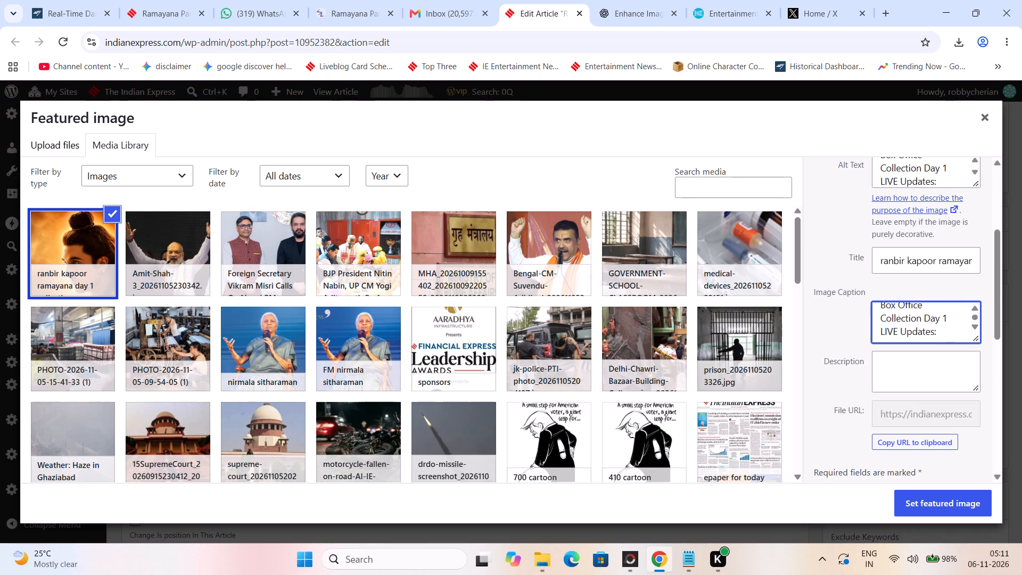
click(951, 326)
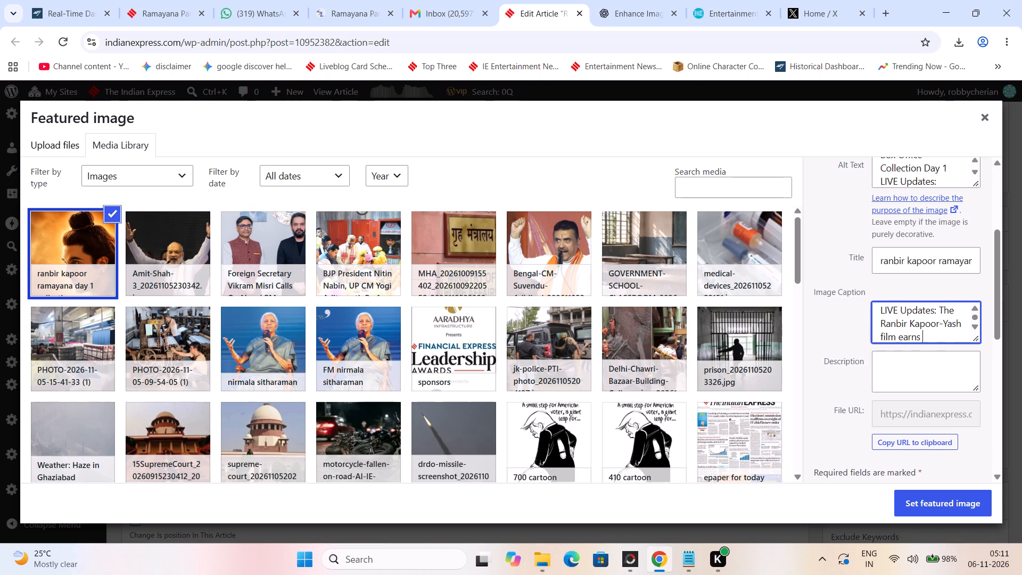
key(BackSpace)
key(BackSpace)
text(s)
key(space)
text(64 c)
key(BackSpace)
key(BackSpace)
text(cor)
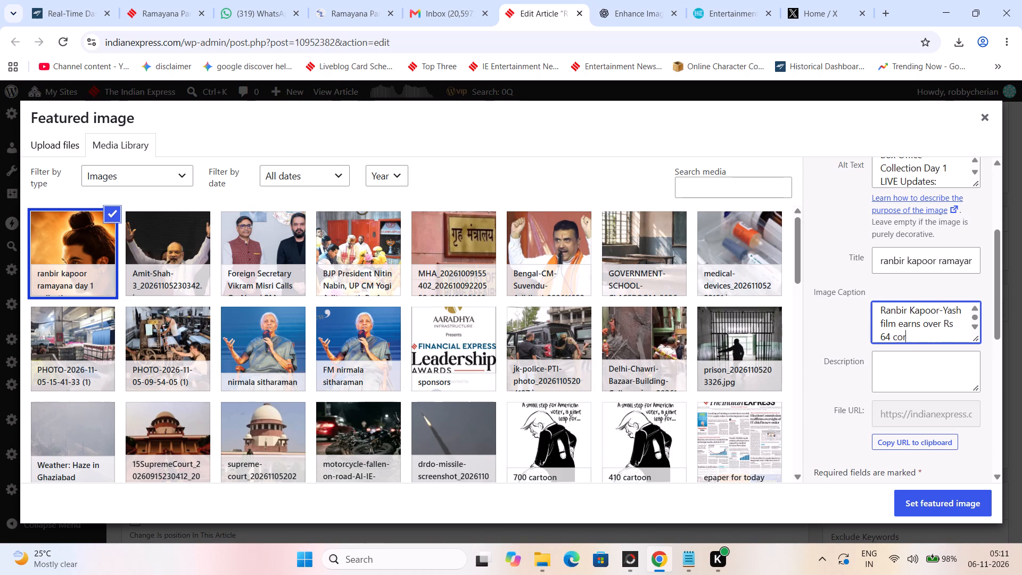
key(BackSpace)
key(BackSpace)
Replace "Day 1" at the caption's end with "opening day in India" and set the uploaded picture as the featured image.
drag(927, 333, 954, 333)
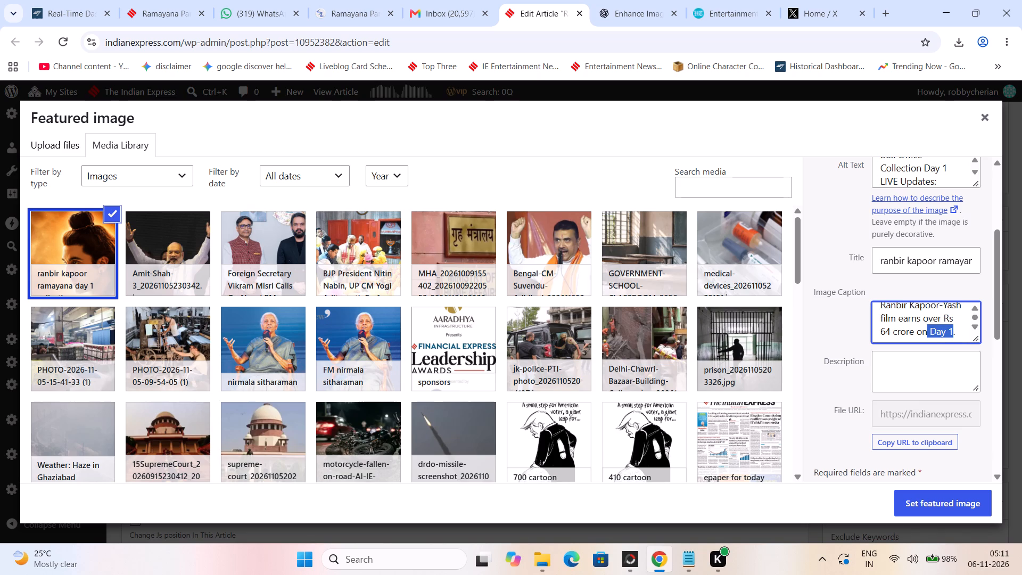
key(space)
text(opening day)
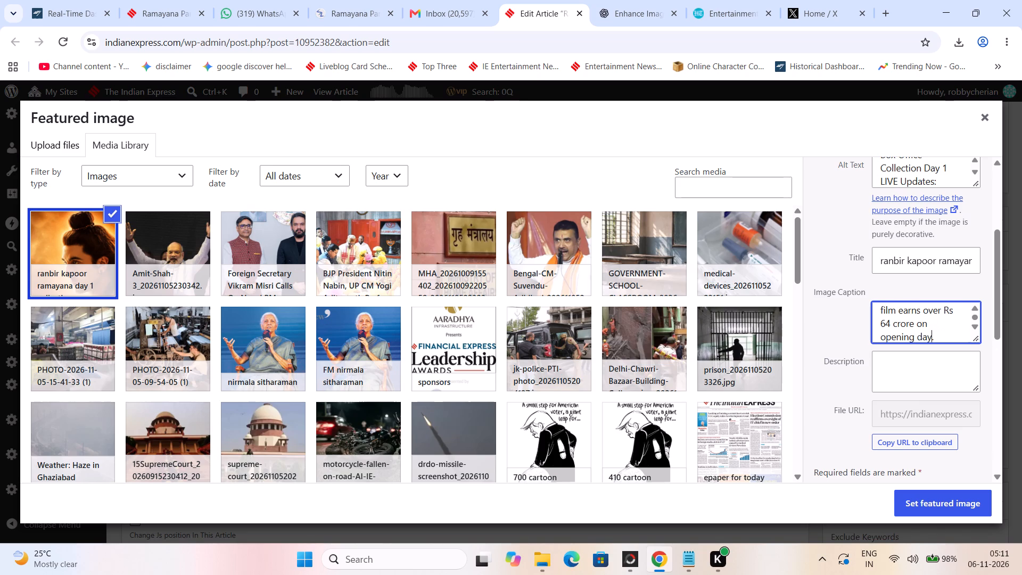
scroll(914, 331, up, 1)
scroll(914, 331, down, 2)
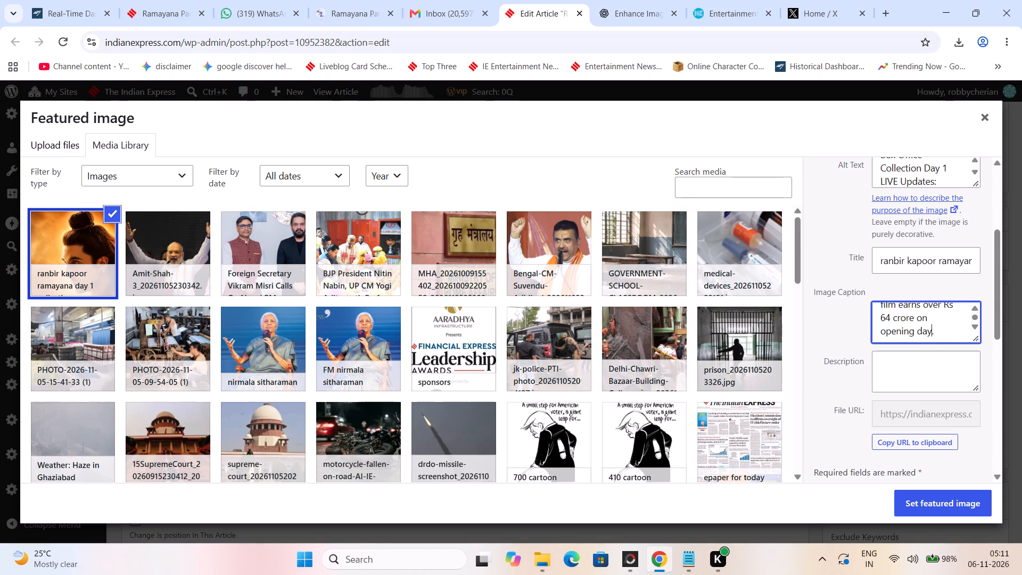
click(930, 333)
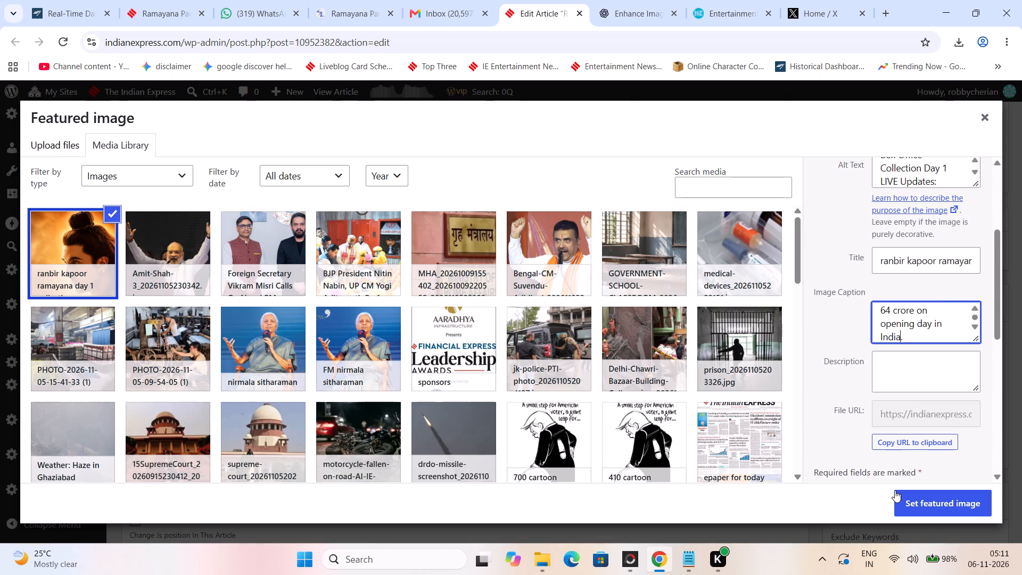
click(902, 495)
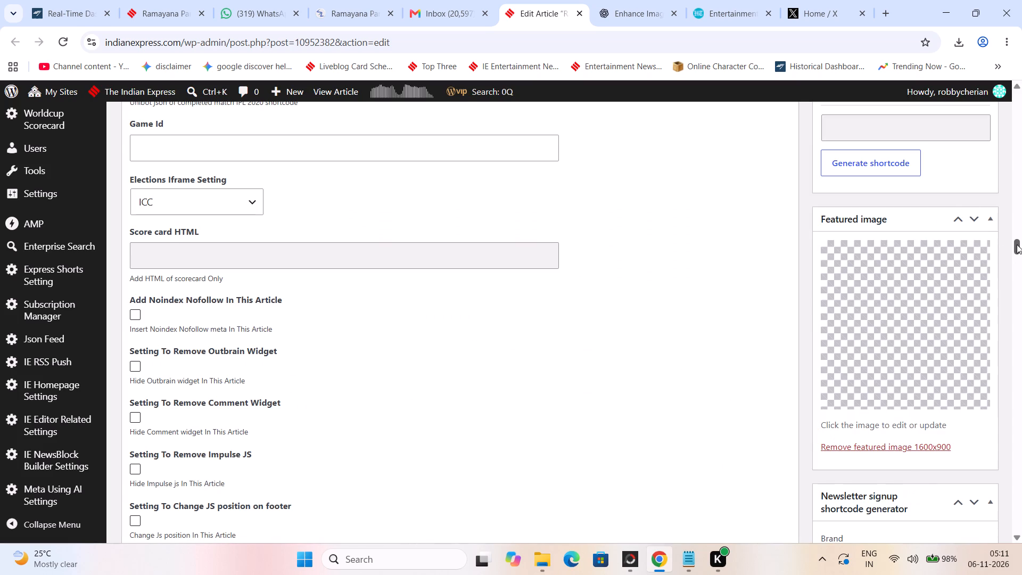
Add the writer Kriti to the article's Authors.
drag(1018, 243, 1021, 574)
scroll(384, 298, up, 3)
scroll(261, 263, up, 10)
scroll(174, 227, up, 3)
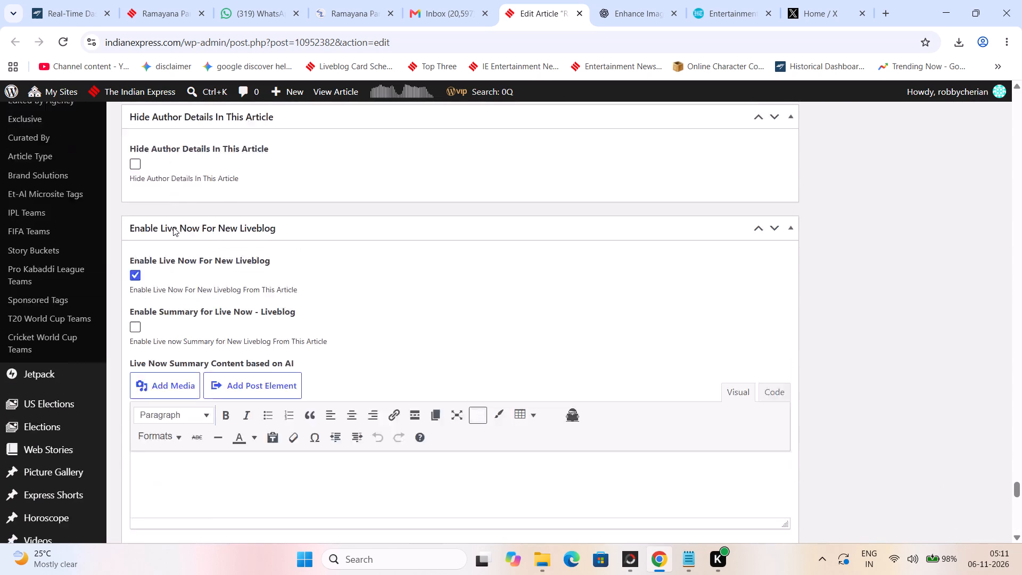
click(1021, 170)
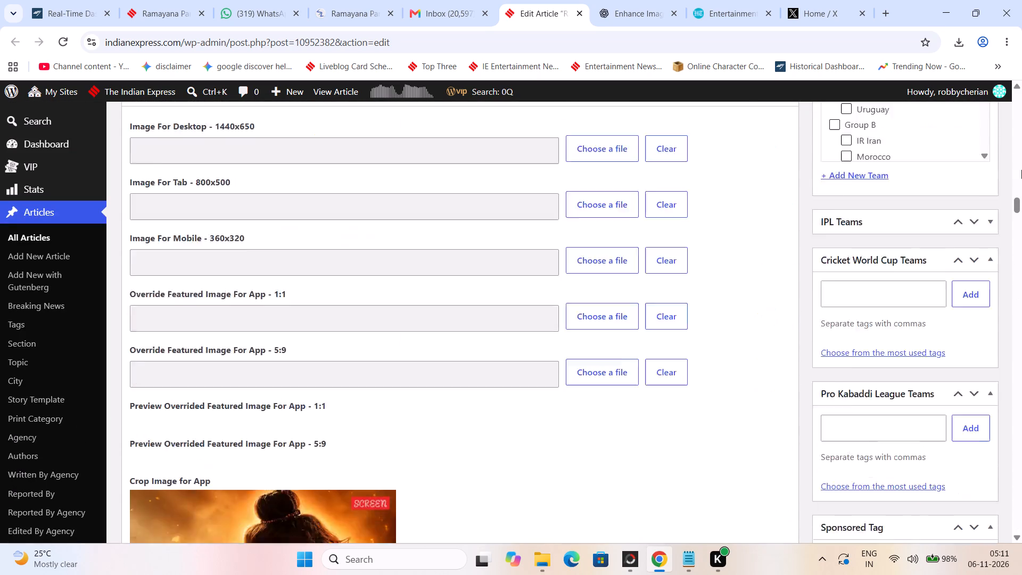
double_click(1021, 170)
drag(1021, 170, 1021, 148)
click(818, 362)
click(1021, 391)
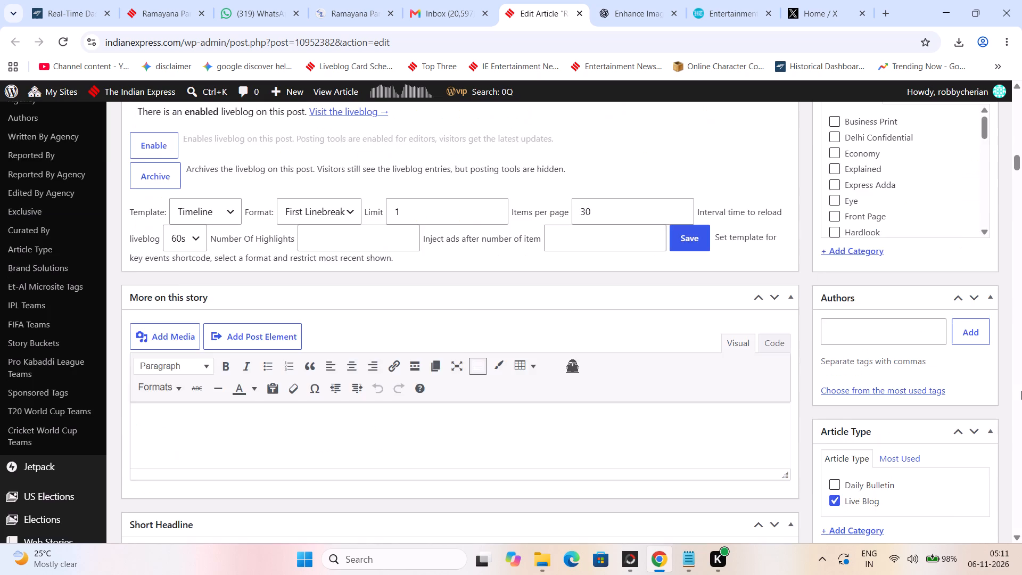
click(880, 253)
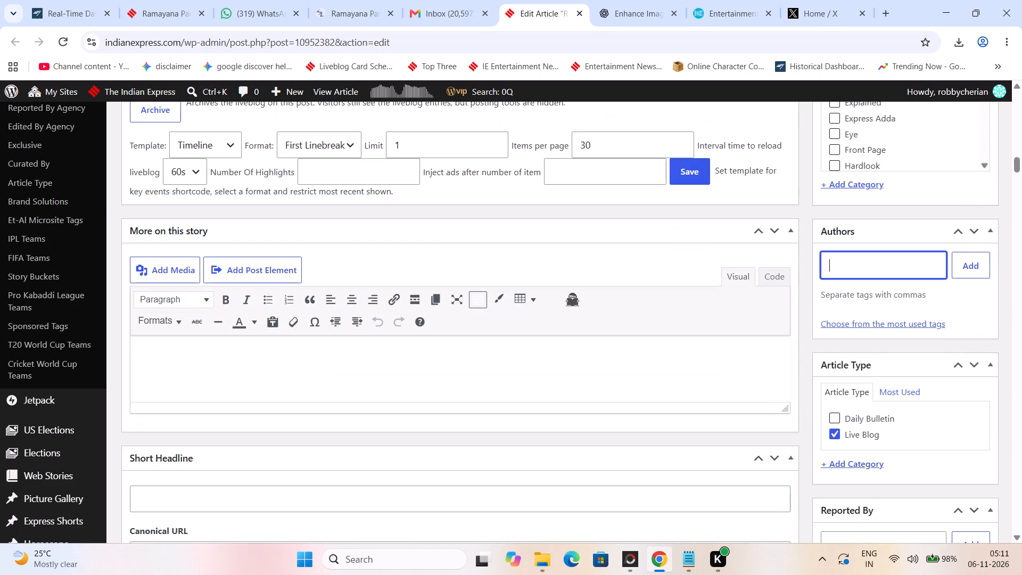
key(BackSpace)
key(BackSpace)
text(iti)
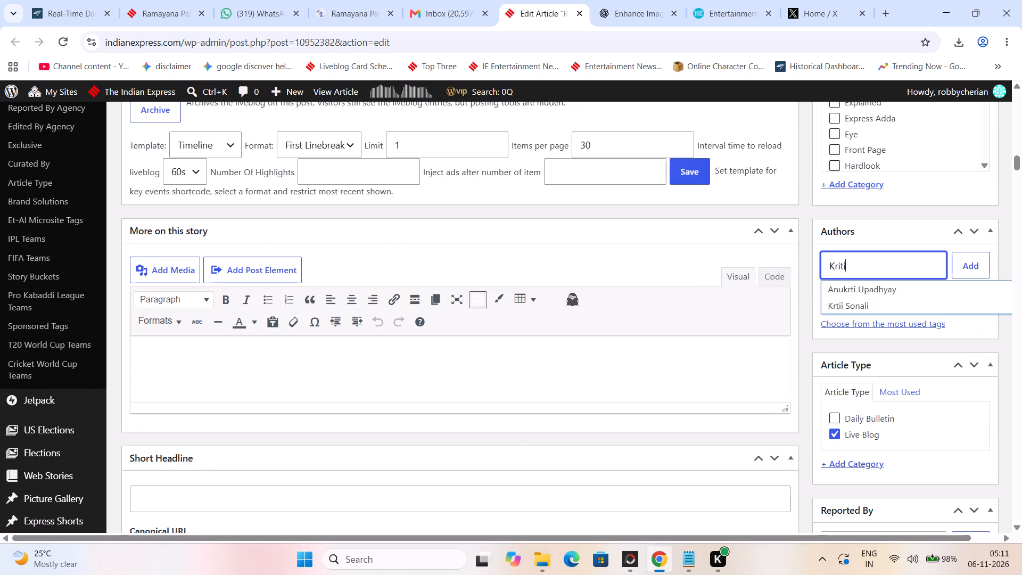
key(space)
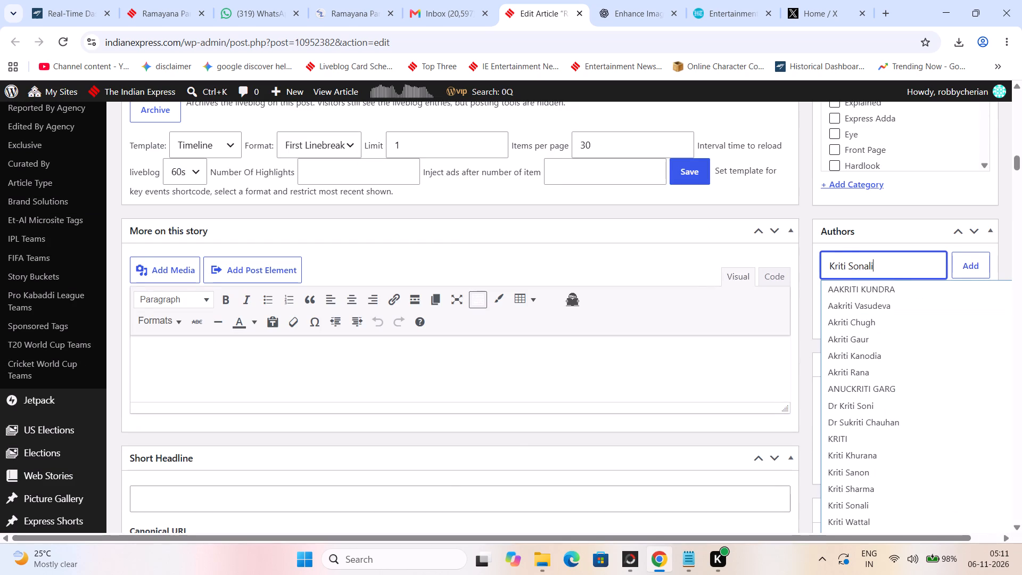
key(Return)
Clear the Live Blog article type.
click(863, 449)
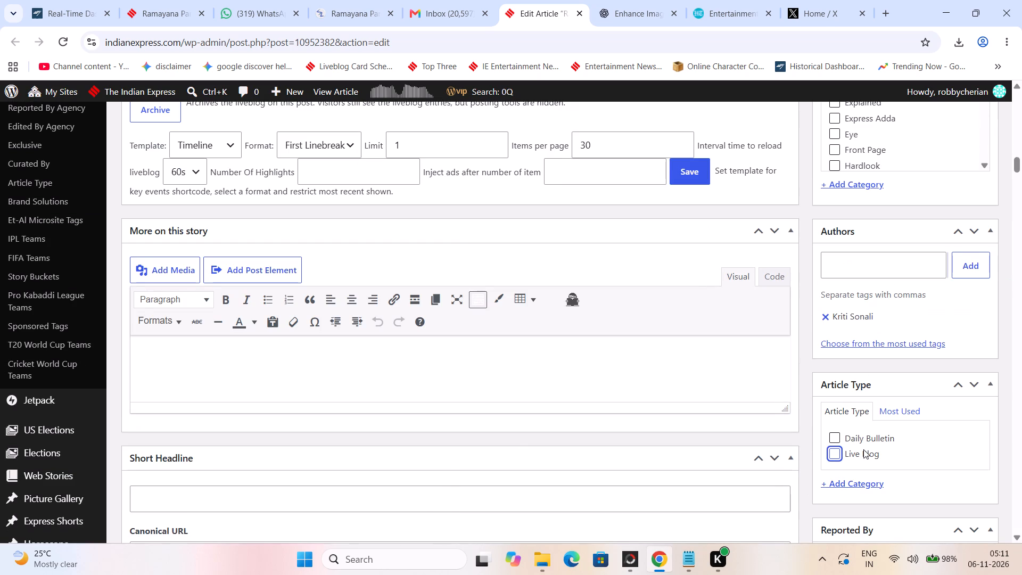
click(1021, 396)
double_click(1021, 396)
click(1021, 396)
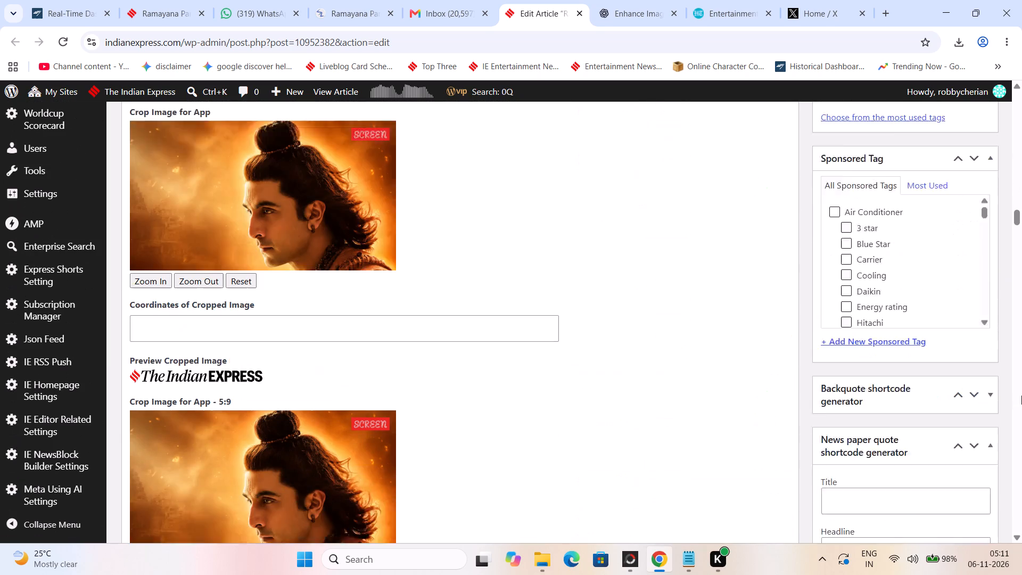
Add the editor Jyoti to the article's Edited By list, filtering the names by "jy".
scroll(1021, 396, up, 20)
scroll(1021, 396, up, 9)
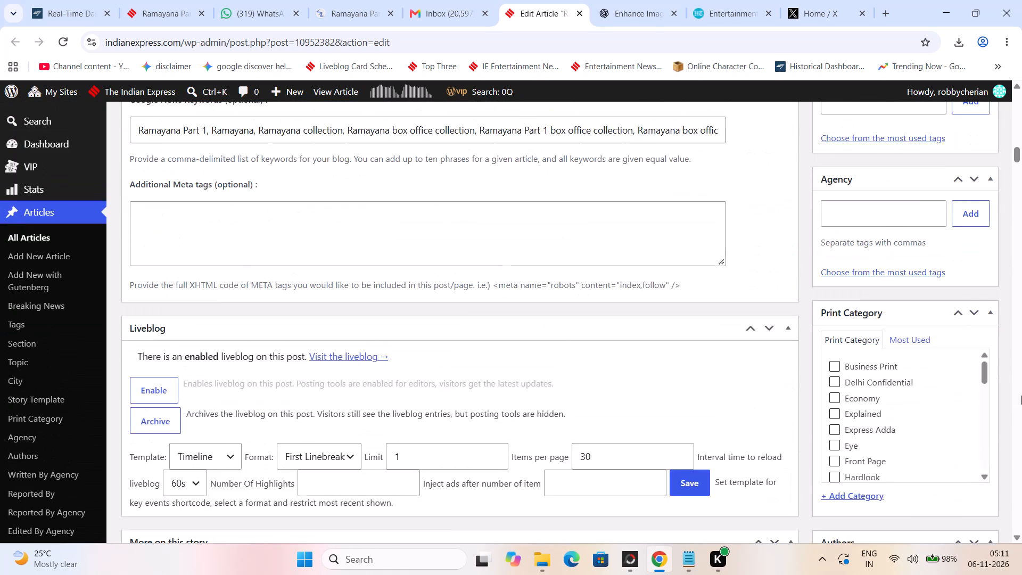
scroll(1021, 396, up, 10)
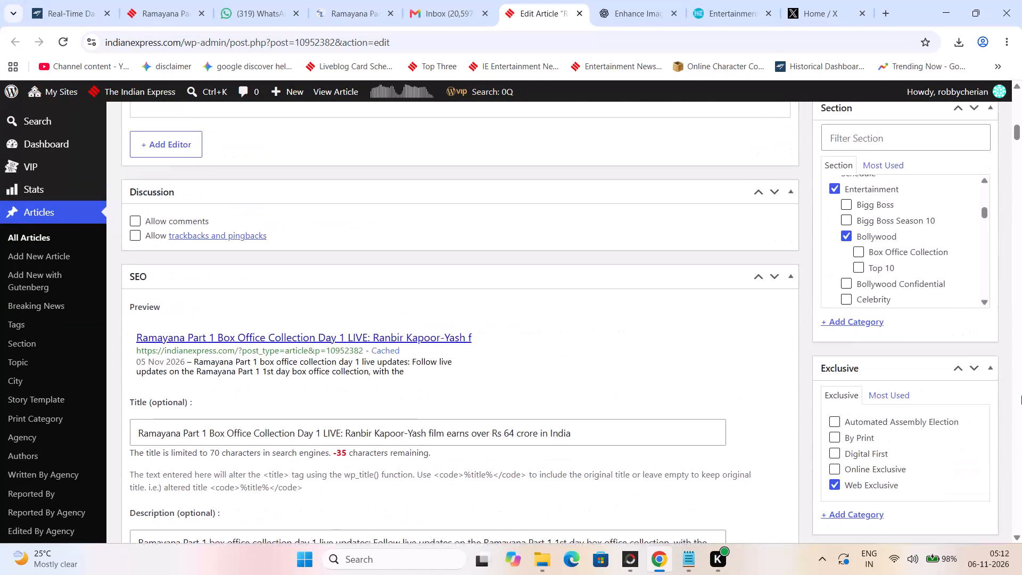
click(1021, 401)
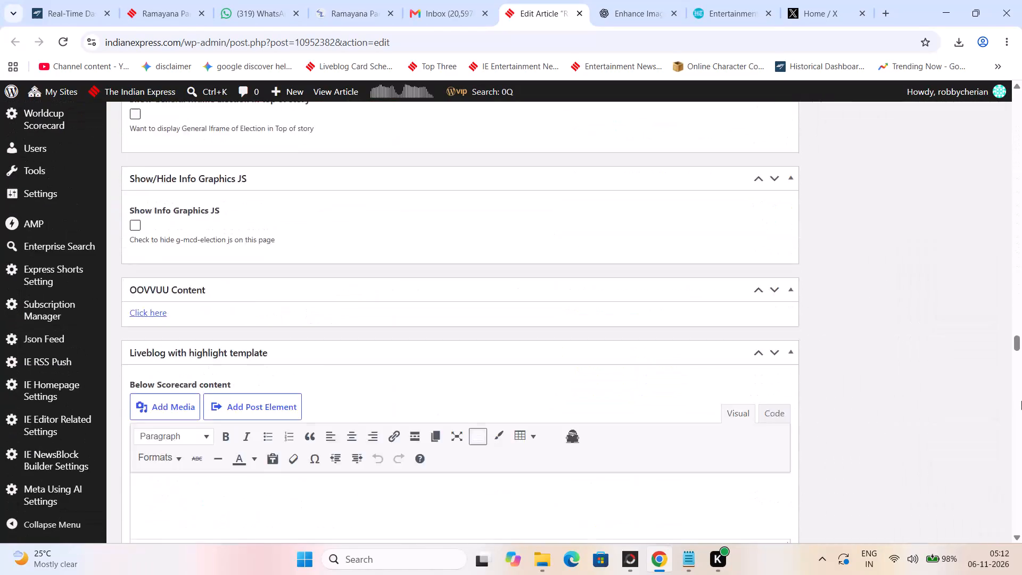
drag(1021, 401, 1013, 303)
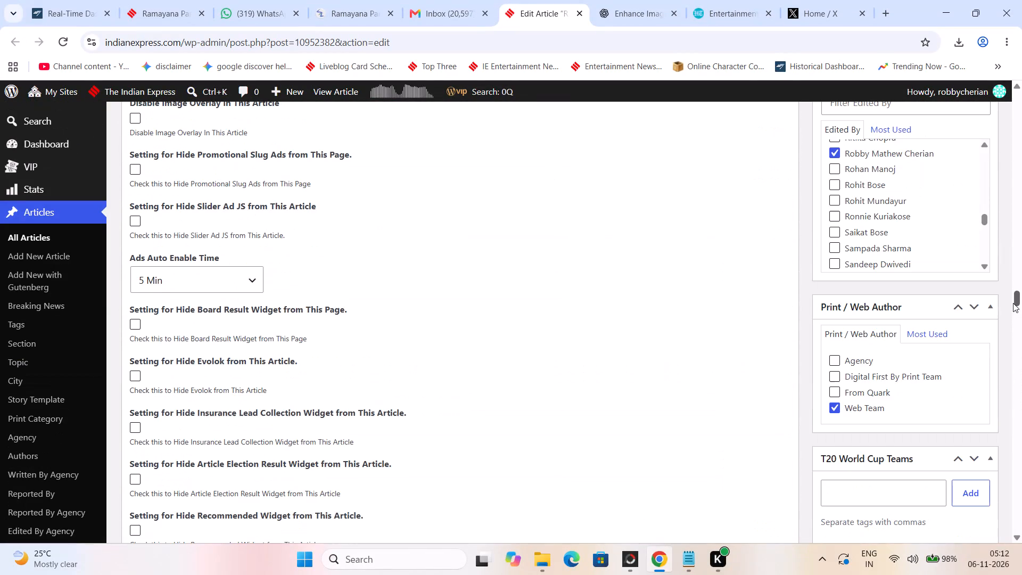
drag(1013, 303, 1011, 291)
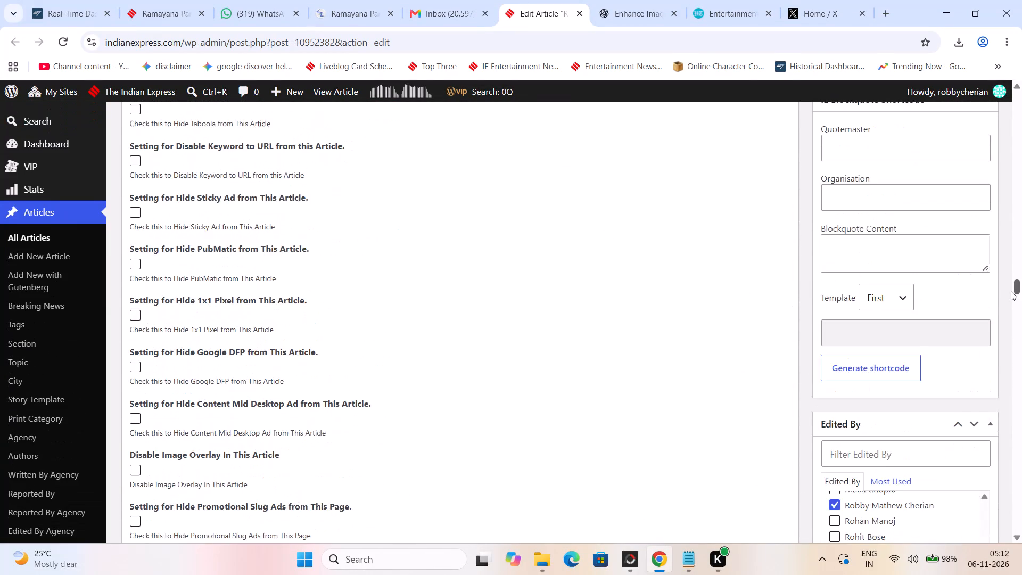
drag(1011, 291, 1010, 292)
click(864, 440)
text(jy)
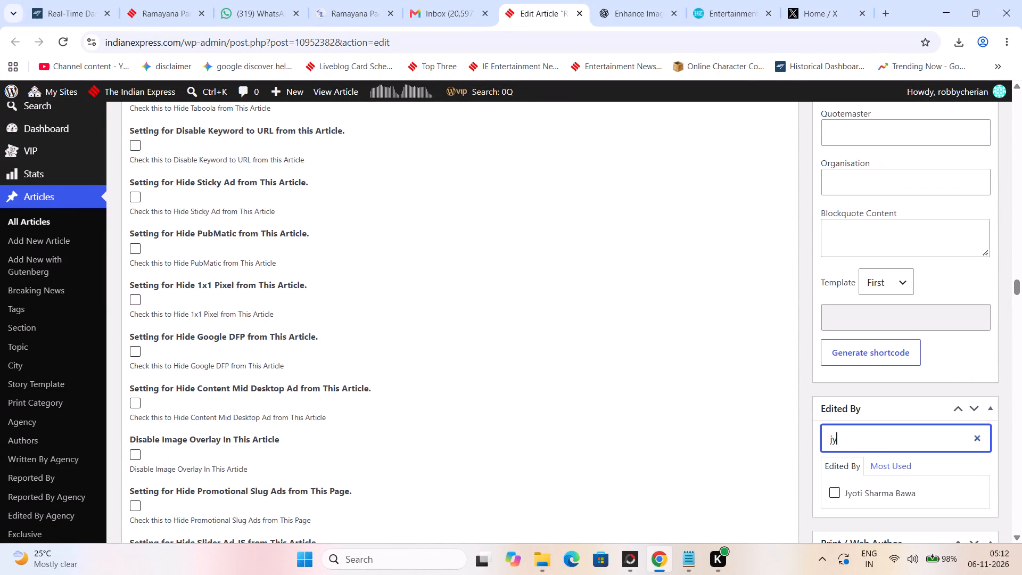
click(863, 490)
Save the article as a draft.
click(1020, 147)
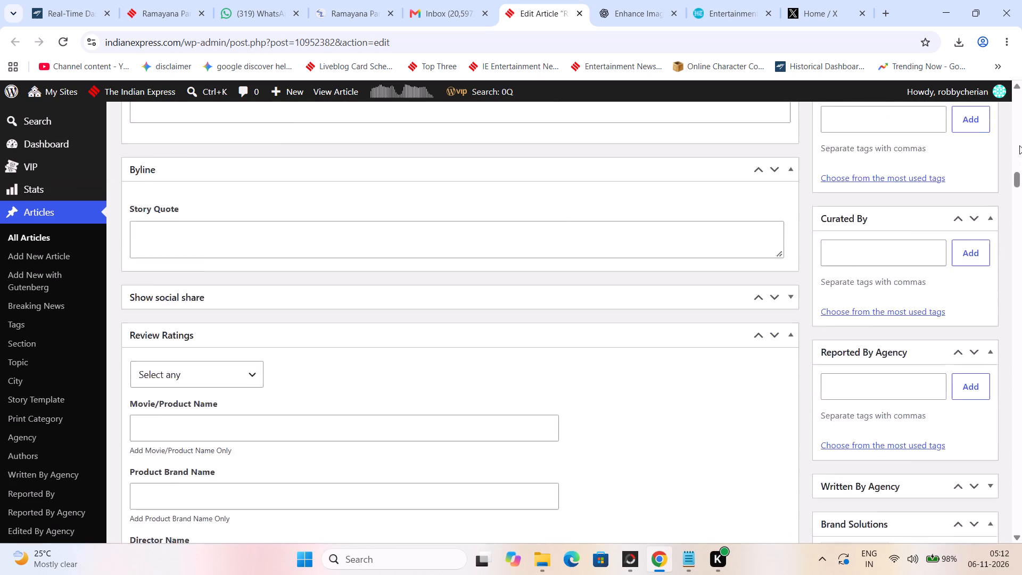
drag(1018, 147, 1016, 115)
click(835, 399)
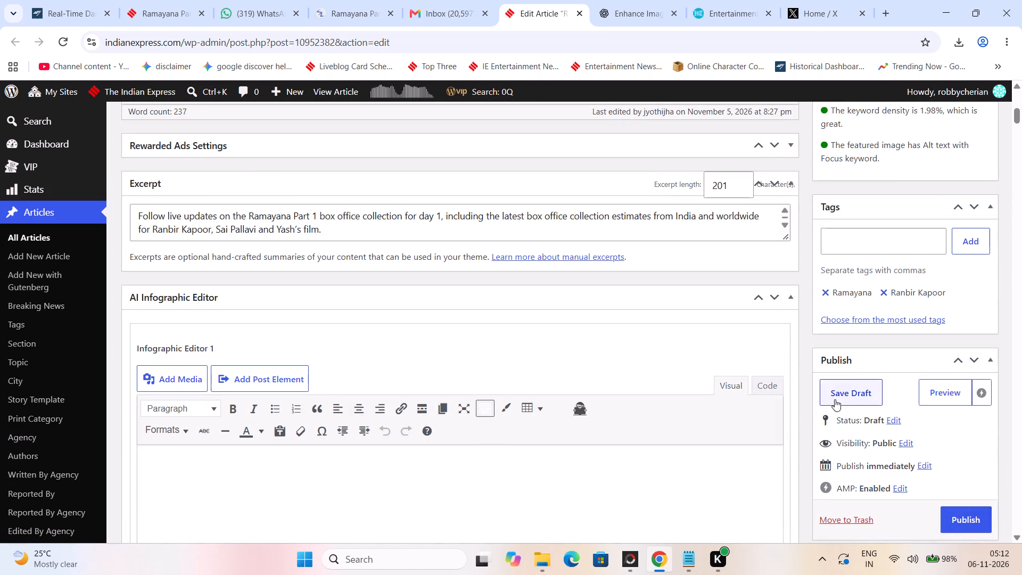
Switch to the Chartbeat real-time dashboard, leave the single-story view and filter the site traffic to the entertainment section.
click(190, 0)
click(115, 0)
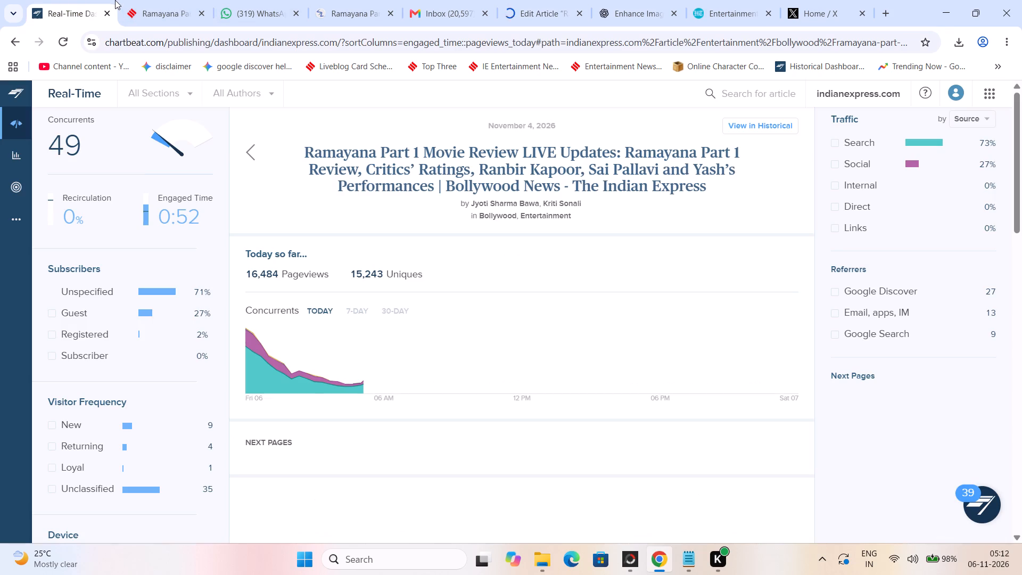
click(244, 152)
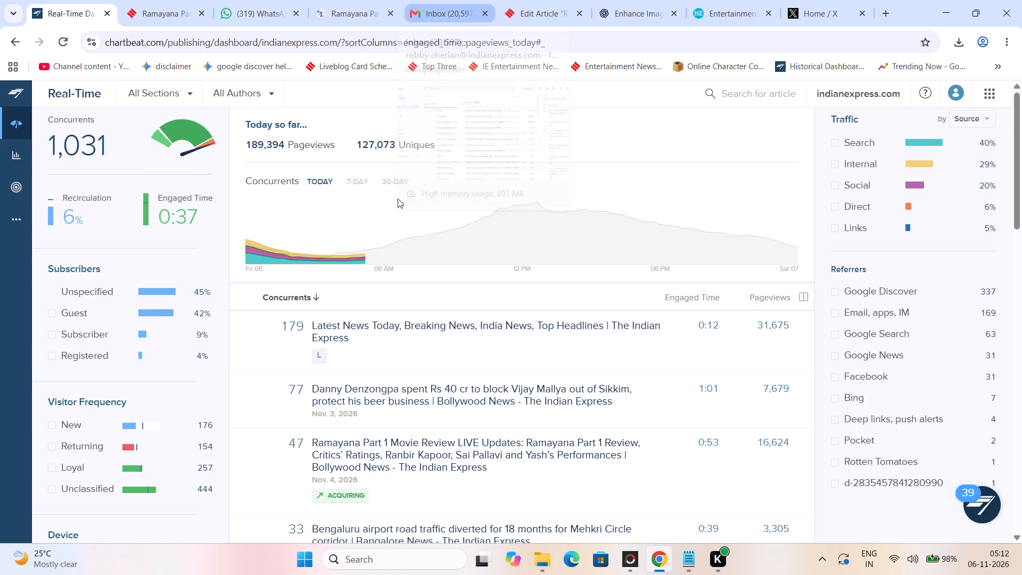
scroll(395, 260, down, 2)
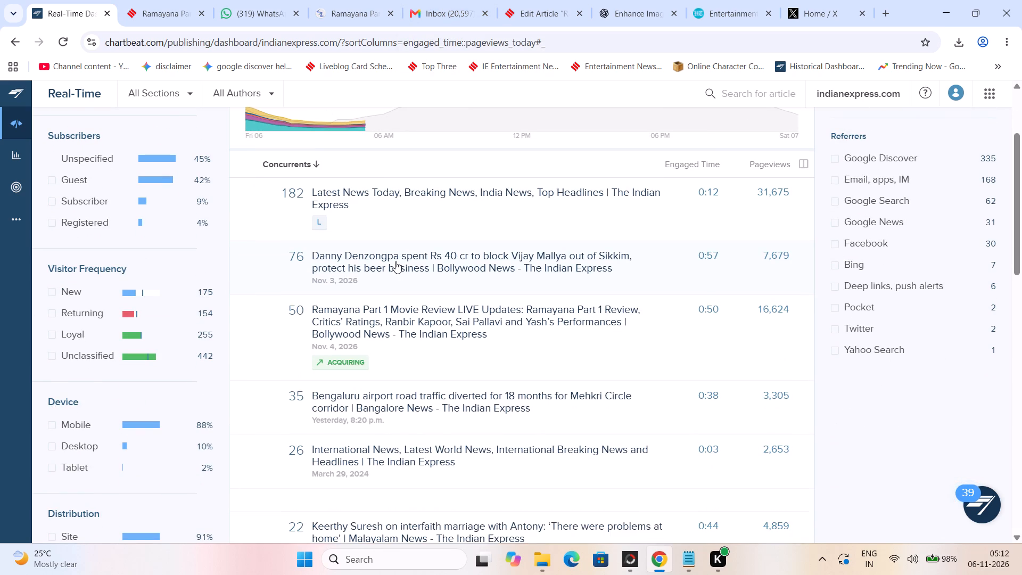
click(155, 86)
click(178, 139)
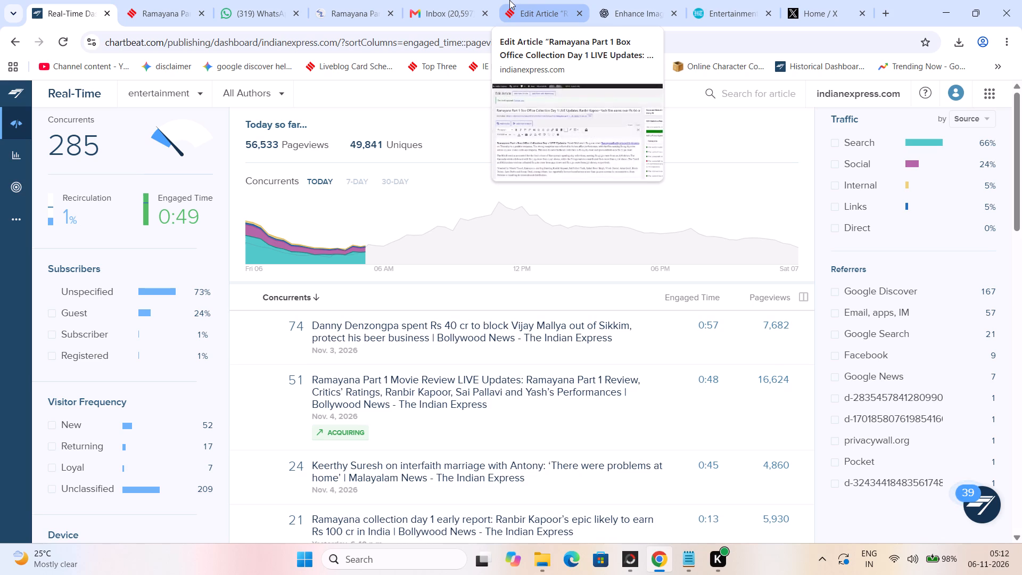
Return to the article editor, open the saved draft's preview in a new tab and check its headline, byline, image and caption.
click(509, 0)
right_click(249, 155)
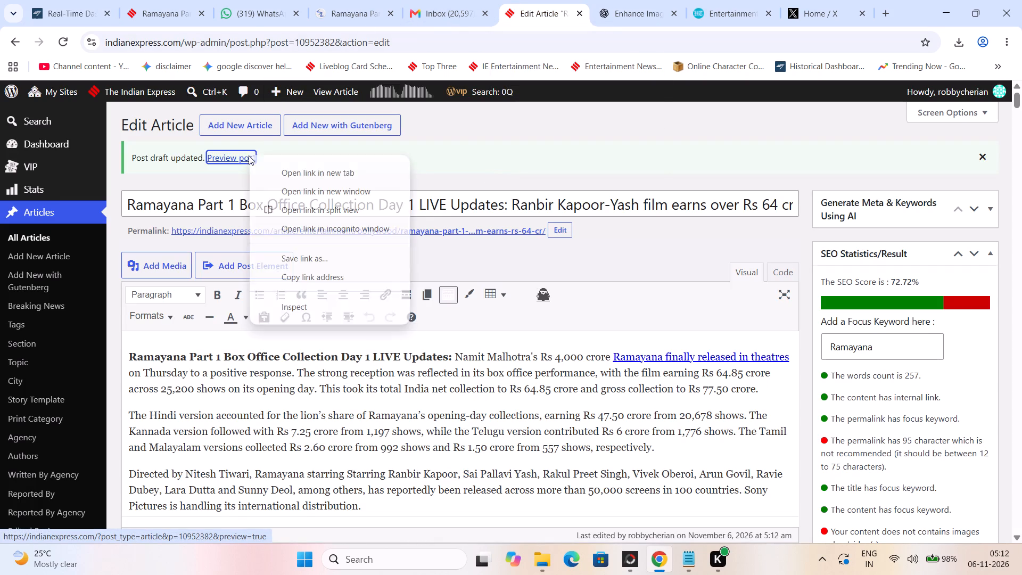
click(276, 166)
click(617, 0)
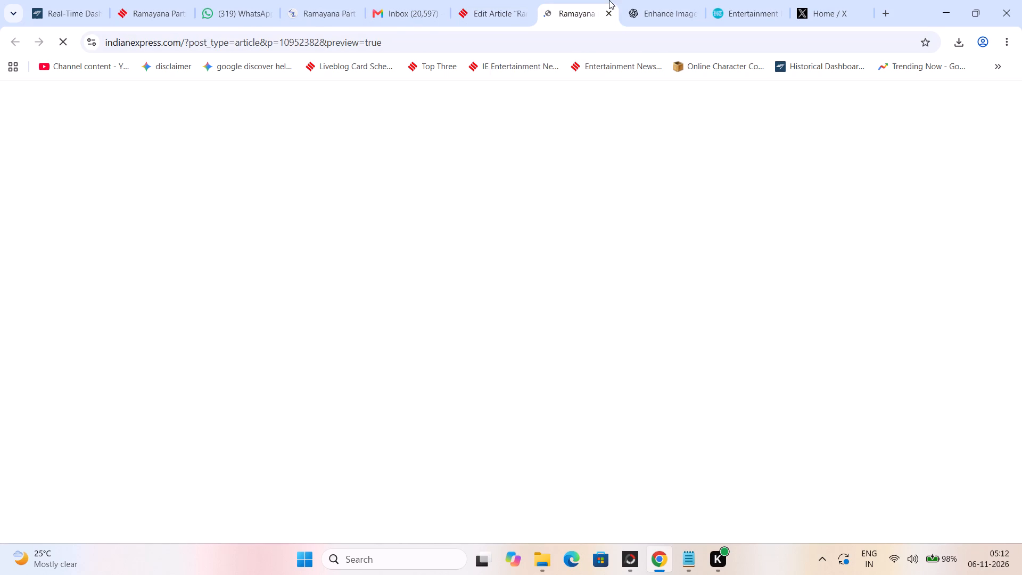
scroll(481, 312, down, 3)
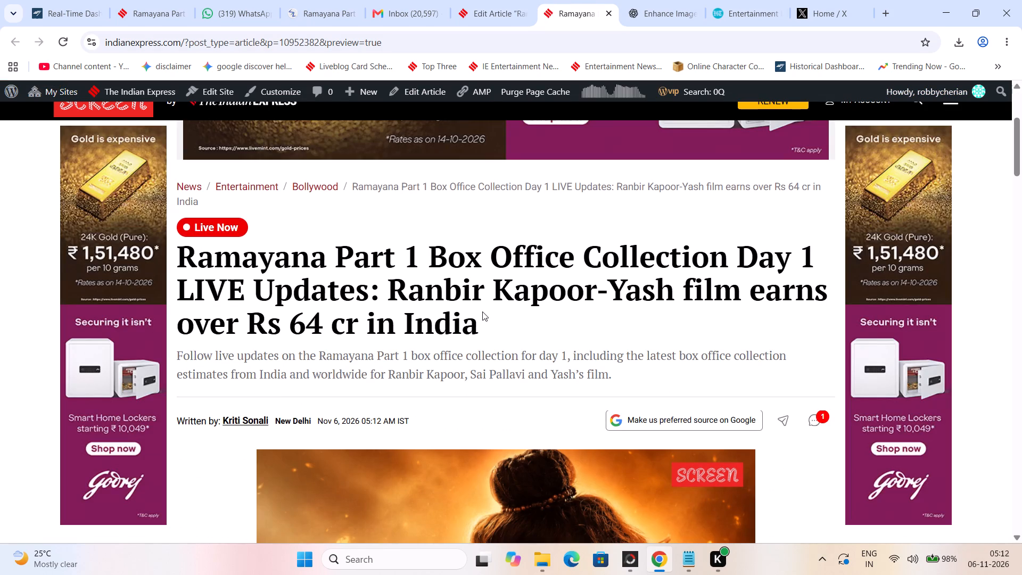
scroll(482, 311, down, 5)
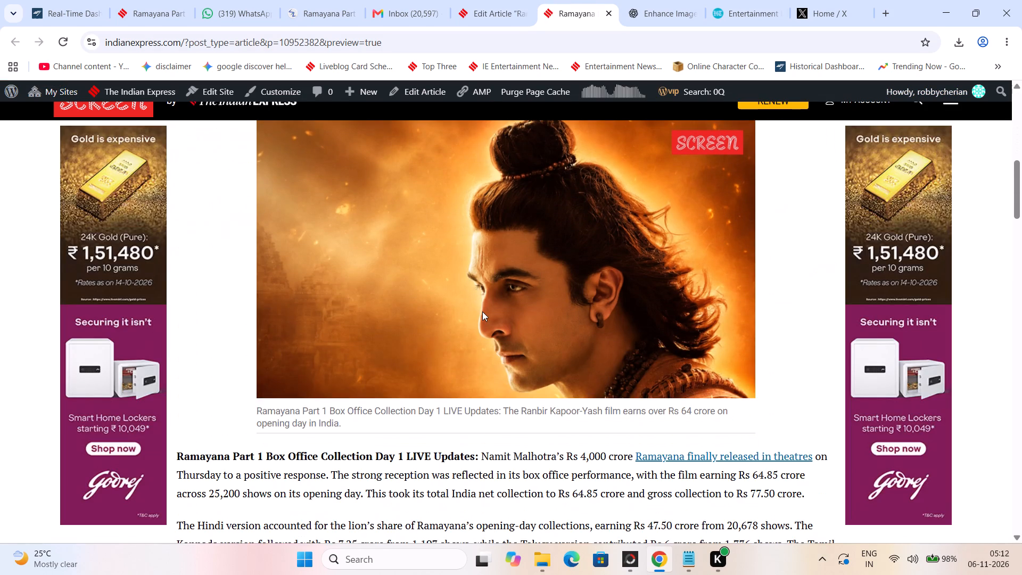
scroll(482, 311, up, 2)
scroll(482, 311, down, 5)
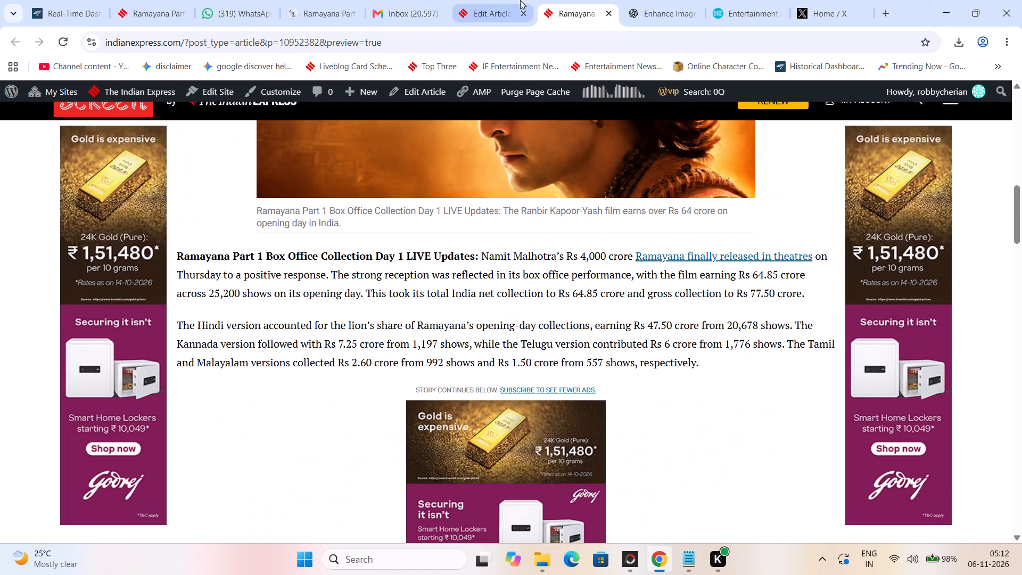
Back in the article editor, remove New Delhi from the article's City.
click(519, 0)
double_click(1021, 314)
click(1021, 344)
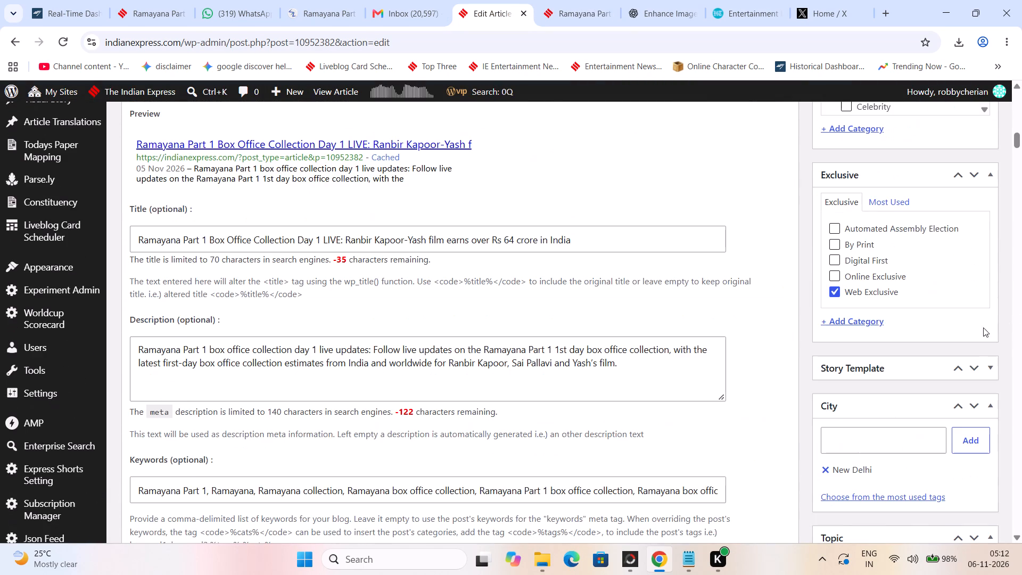
click(821, 469)
Add the tags Yash, box office collection and Sai Pallavi to the article and save the draft.
scroll(819, 468, up, 2)
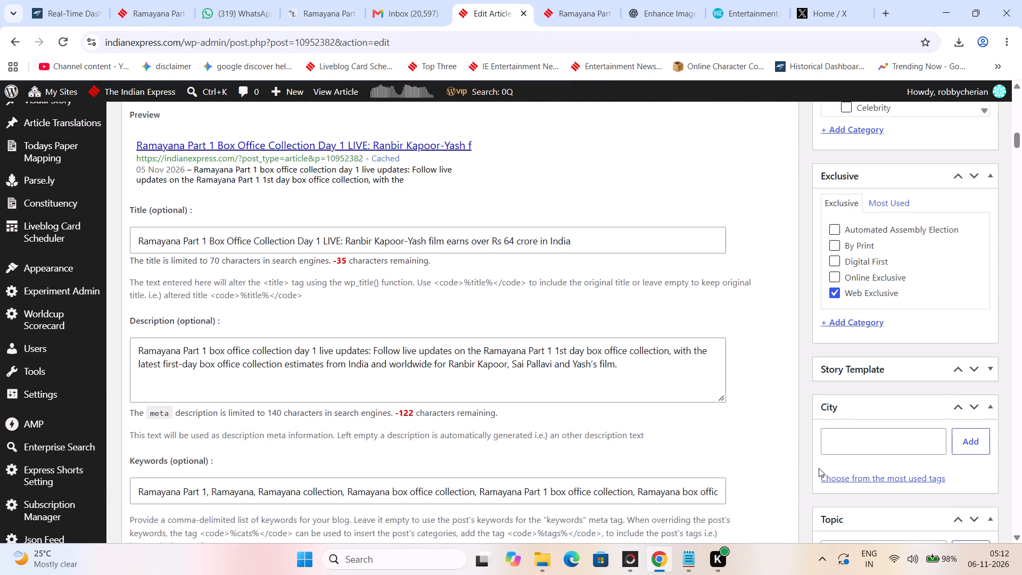
scroll(819, 468, up, 8)
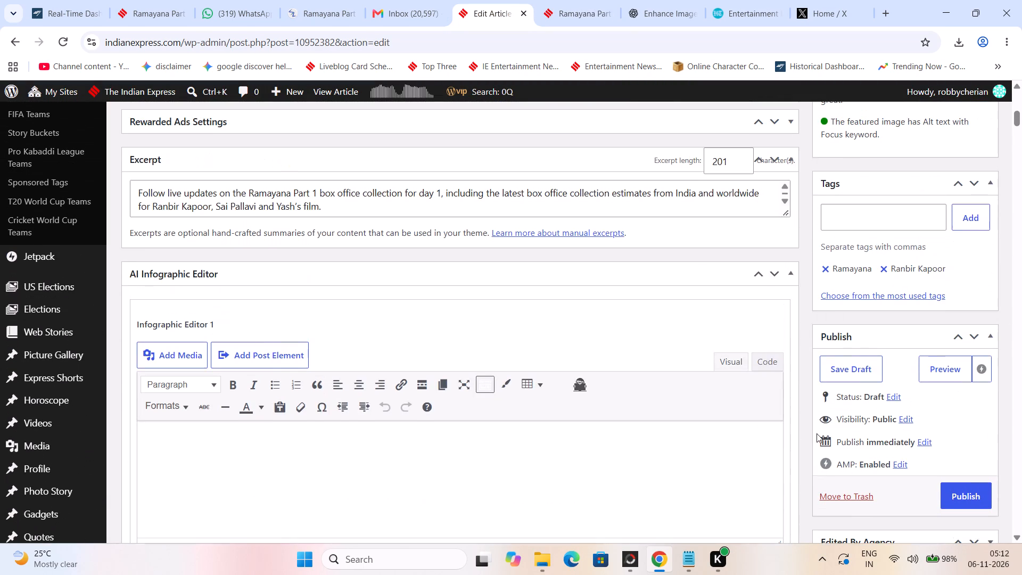
click(840, 211)
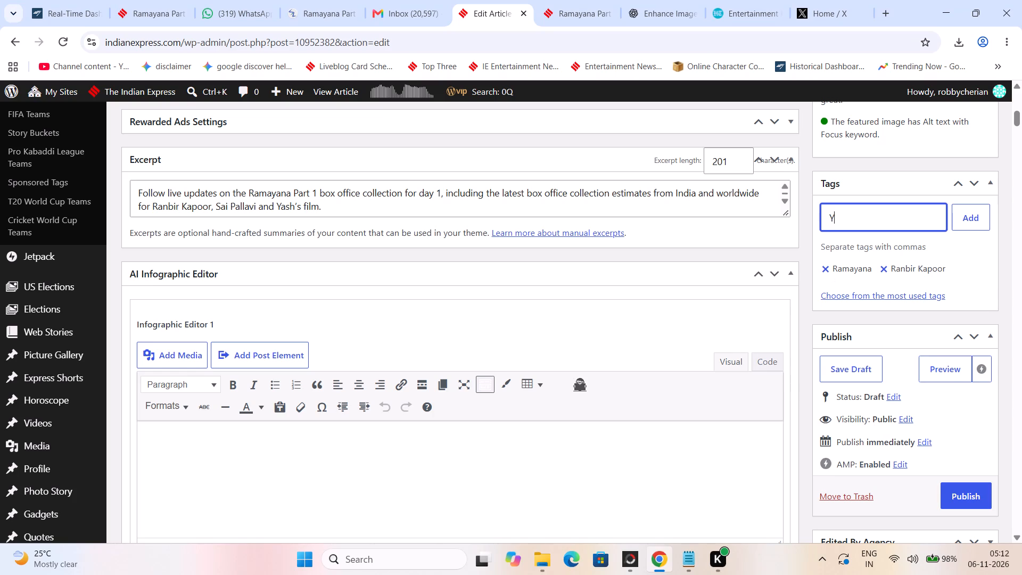
key(Return)
text(box office collc)
key(BackSpace)
text(ection)
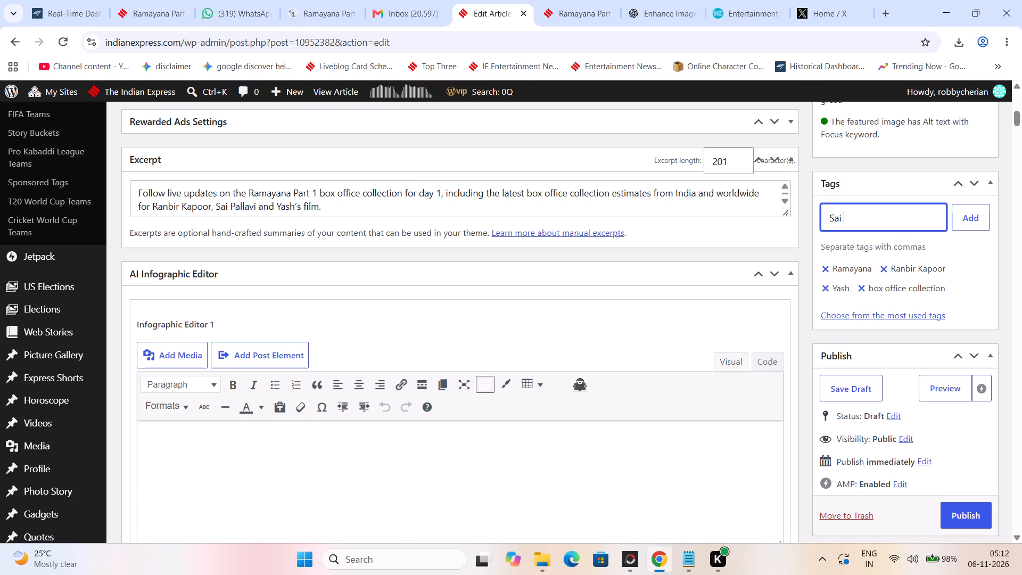
key(Return)
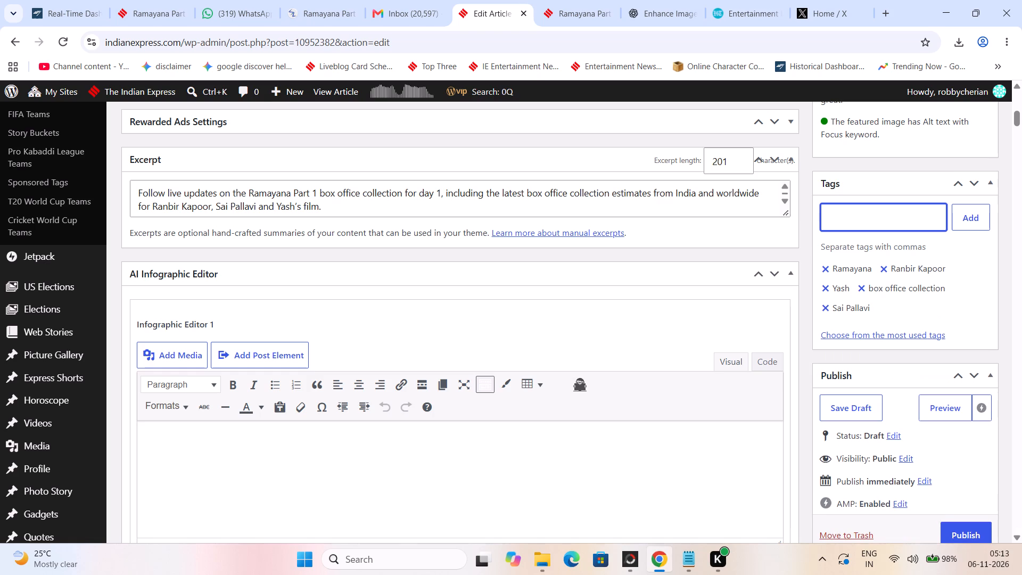
click(865, 408)
Read the rest of the article's body text in the preview tab.
click(579, 0)
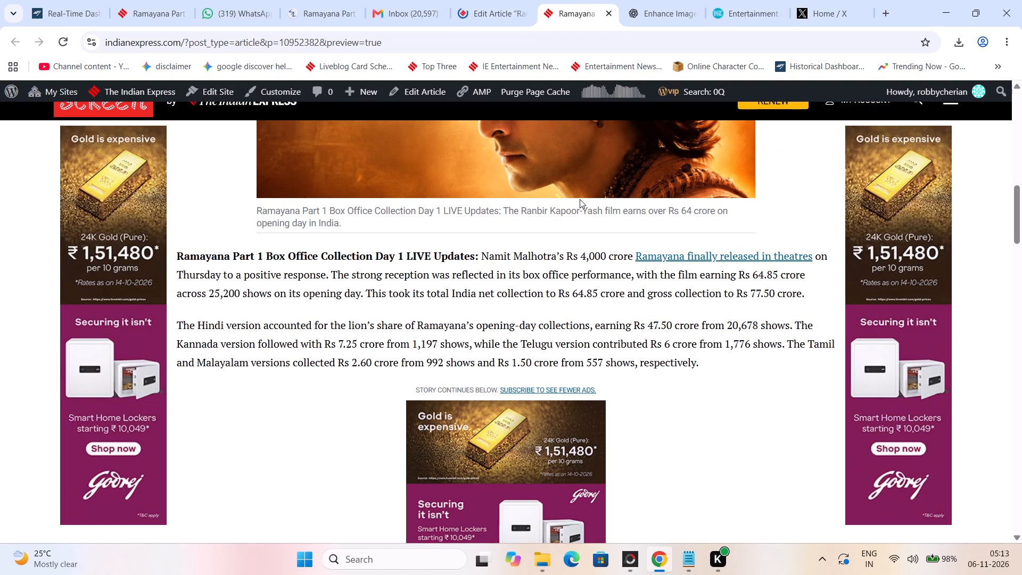
scroll(580, 199, down, 5)
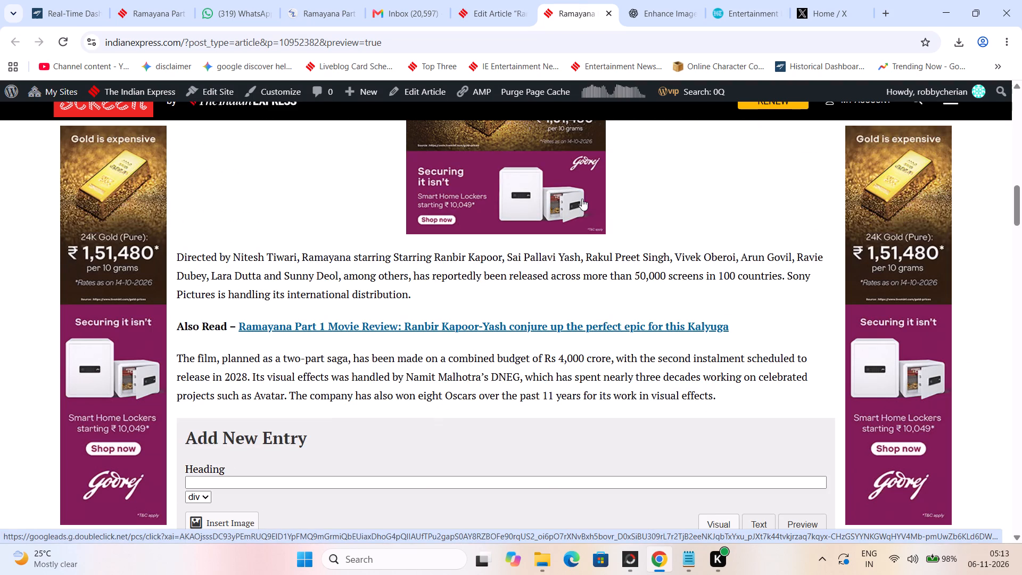
Delete "Rs 4,000 crore" before the "Ramayana finally released in theatres" link in the article's opening sentence.
click(542, 0)
click(511, 0)
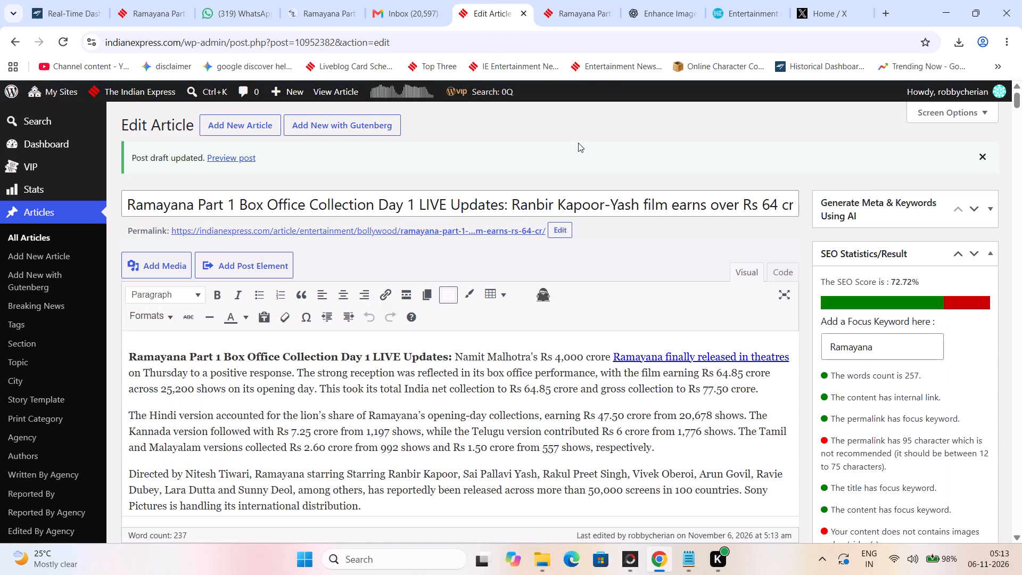
drag(541, 355, 611, 355)
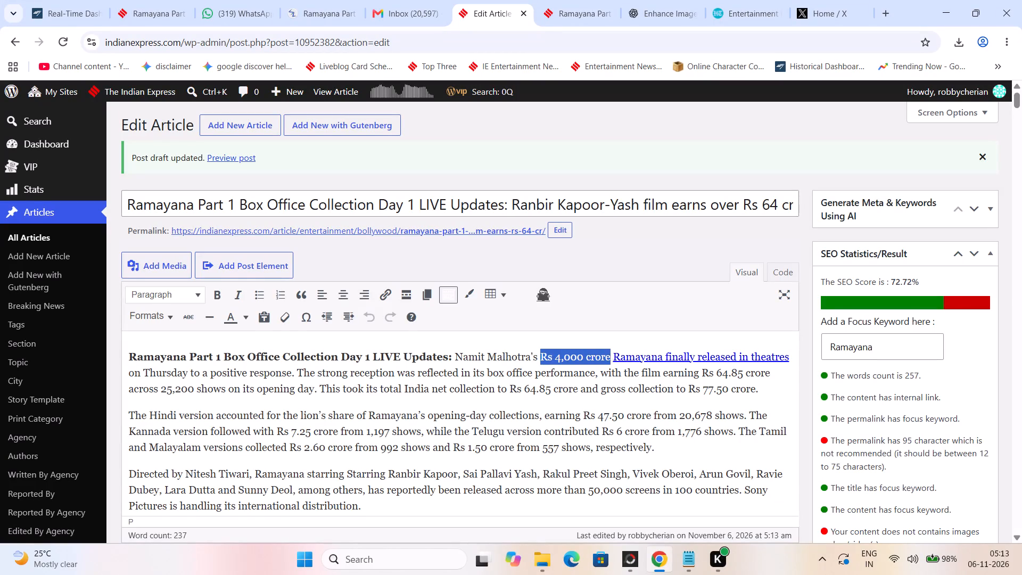
drag(611, 355, 614, 355)
key(BackSpace)
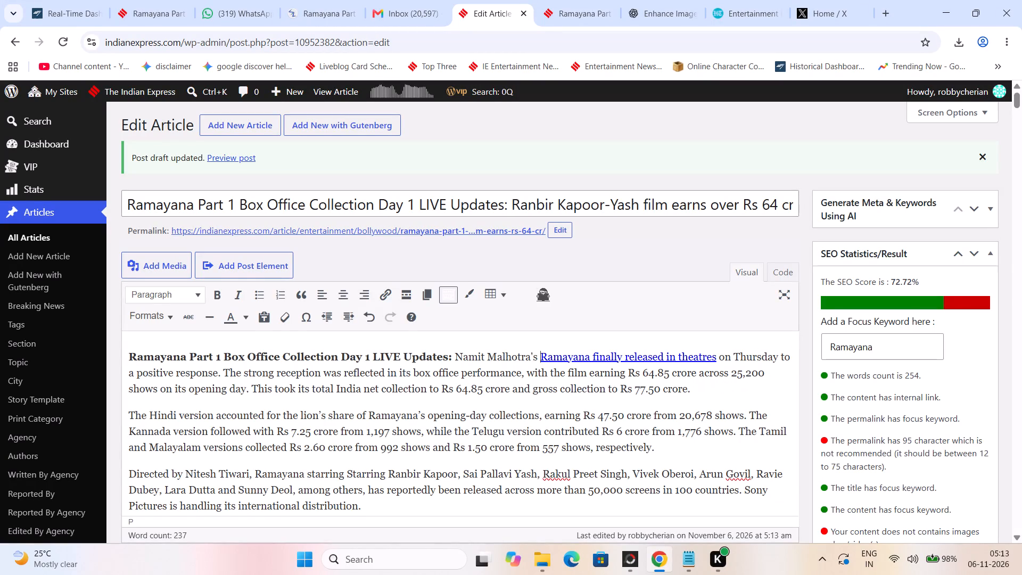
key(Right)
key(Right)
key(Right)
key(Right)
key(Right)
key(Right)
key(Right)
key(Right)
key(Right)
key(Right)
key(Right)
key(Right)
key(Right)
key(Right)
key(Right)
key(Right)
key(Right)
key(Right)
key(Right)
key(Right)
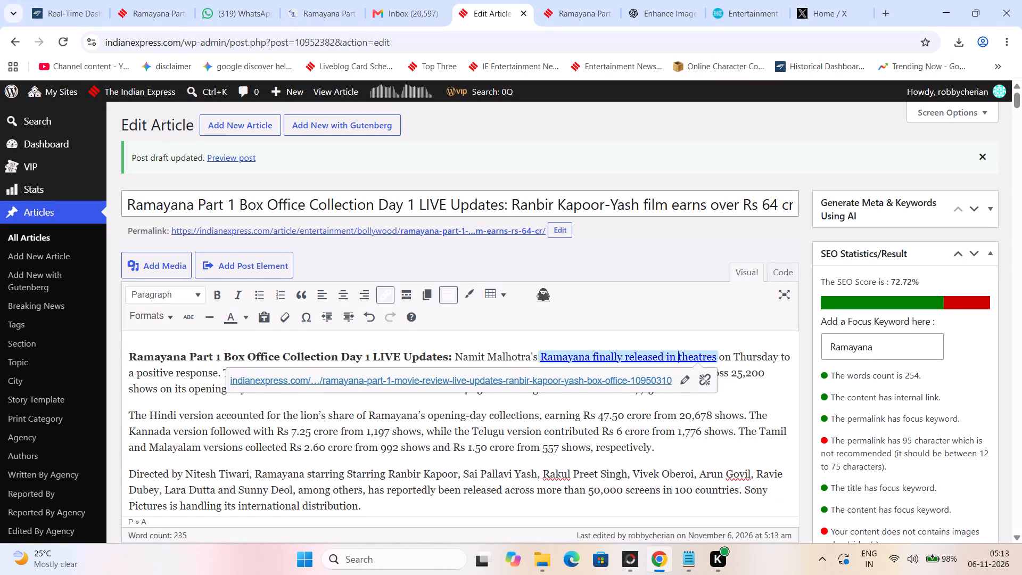
Reread the opening paragraphs below the featured image in the article preview.
click(557, 0)
scroll(484, 278, up, 6)
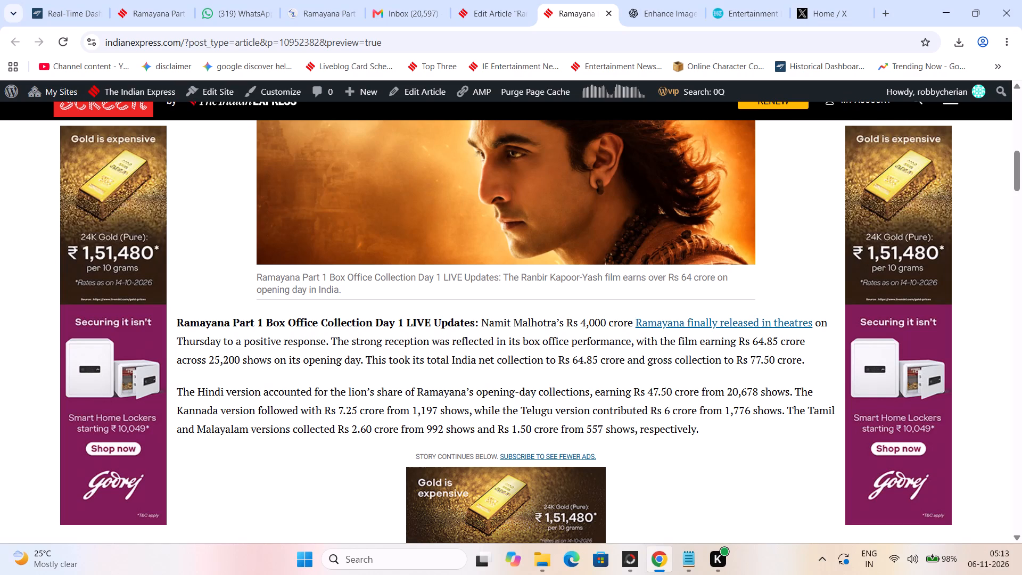
Go back from Sacnilk's day-wise worldwide collection page to its Ramayana Box Office Collection Day 1 page.
click(312, 0)
scroll(467, 252, down, 4)
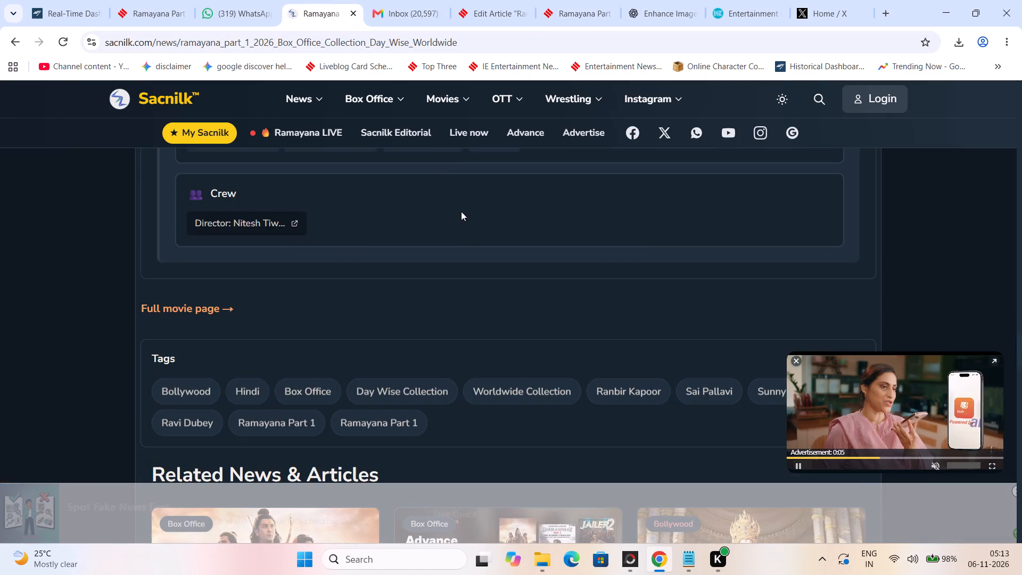
scroll(399, 203, up, 19)
scroll(402, 195, up, 5)
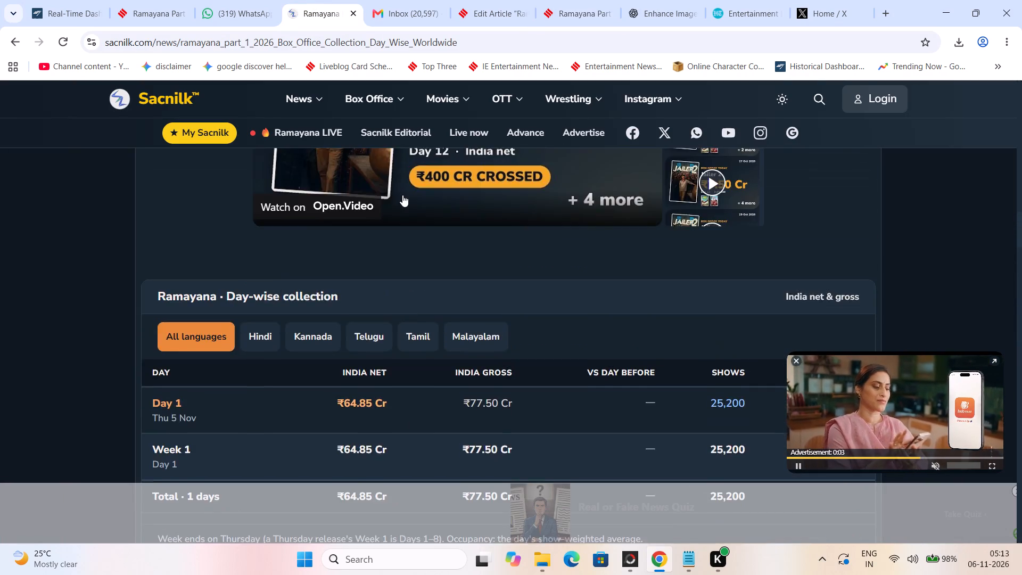
scroll(402, 195, up, 20)
scroll(402, 195, up, 18)
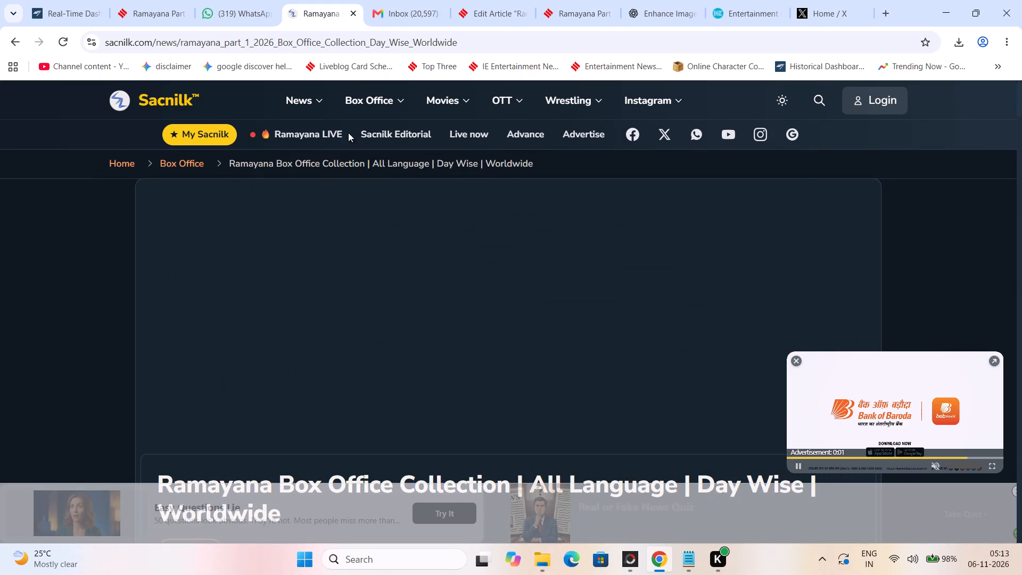
right_click(9, 35)
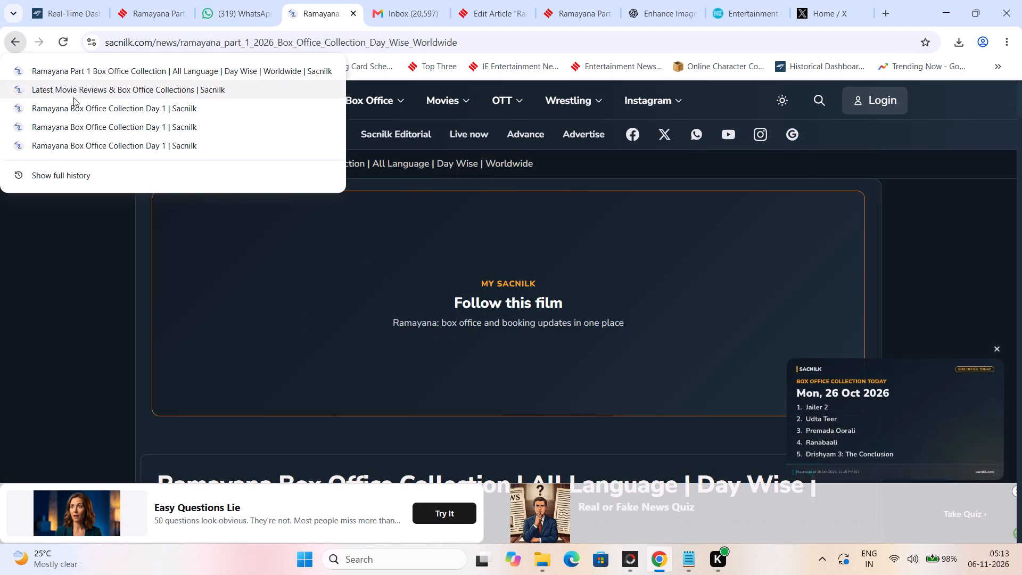
click(80, 115)
Examine the Day 1 net, gross and shows figures and the collection by language on Sacnilk's Ramayana page.
scroll(433, 227, down, 10)
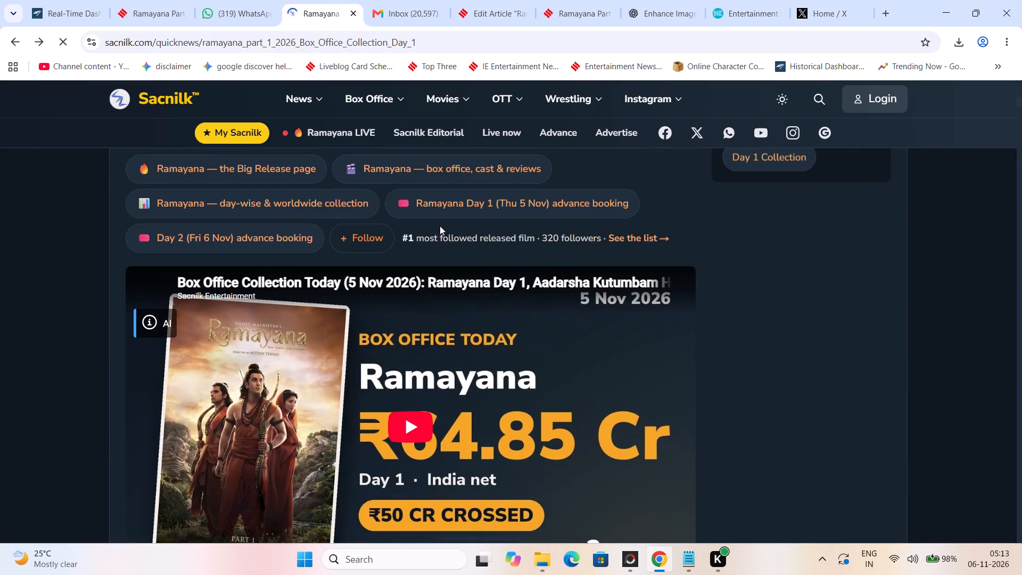
scroll(440, 226, down, 18)
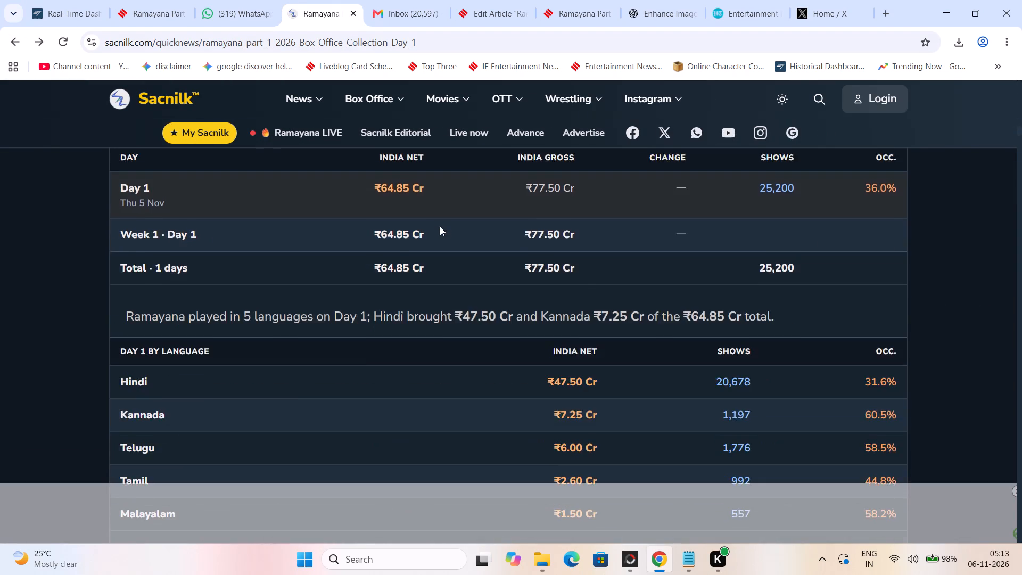
scroll(440, 226, down, 9)
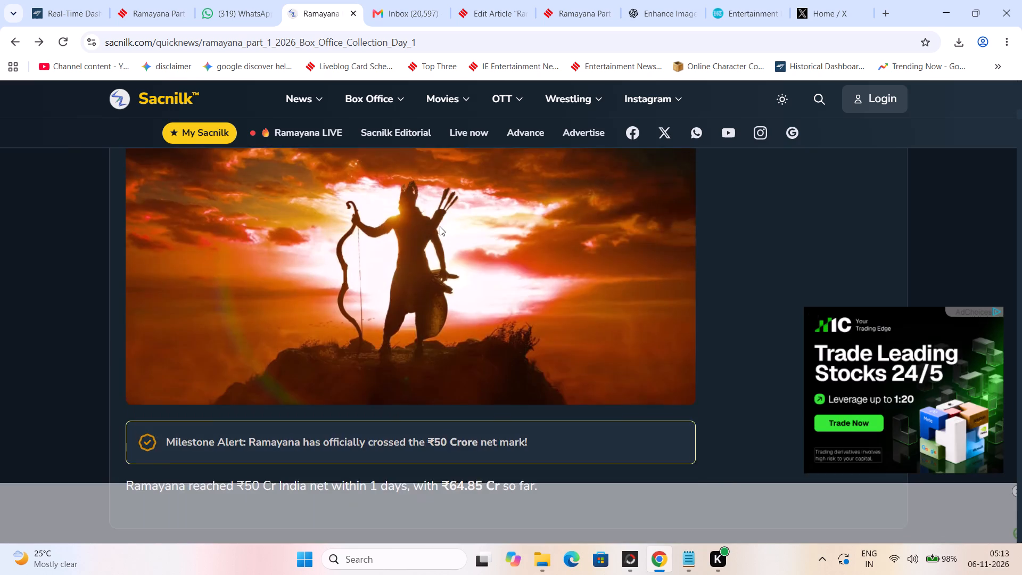
scroll(440, 226, down, 5)
scroll(440, 226, up, 2)
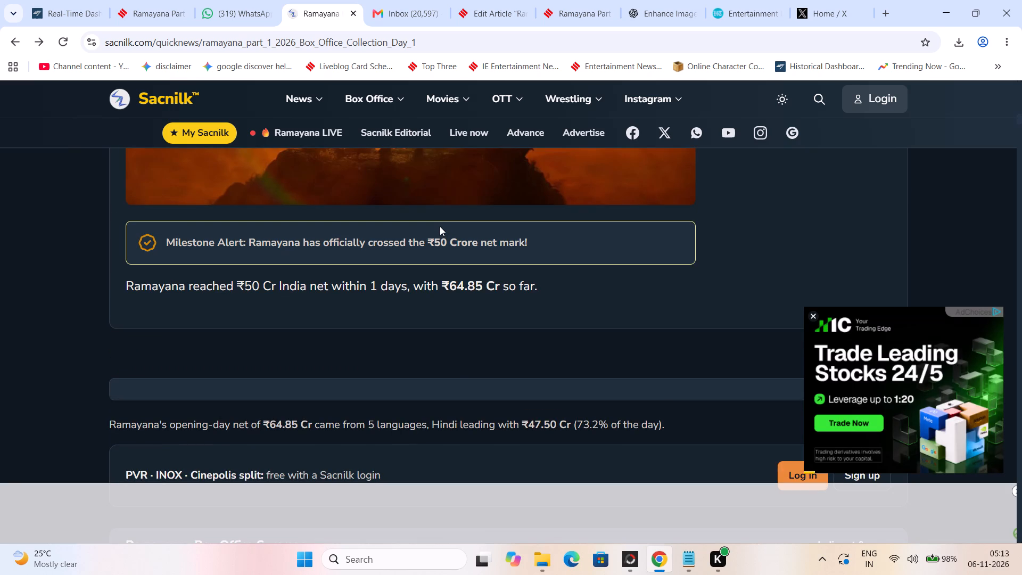
scroll(440, 226, down, 8)
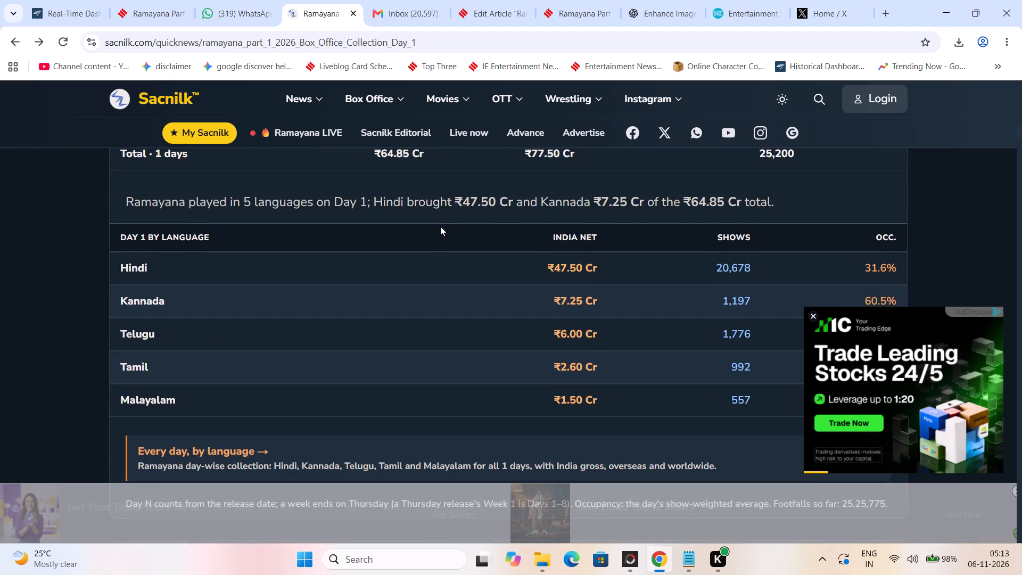
Look through the language shares, advance booking article, daywise trend and Hindi (3D) occupancy sections of the Sacnilk page.
scroll(440, 226, down, 15)
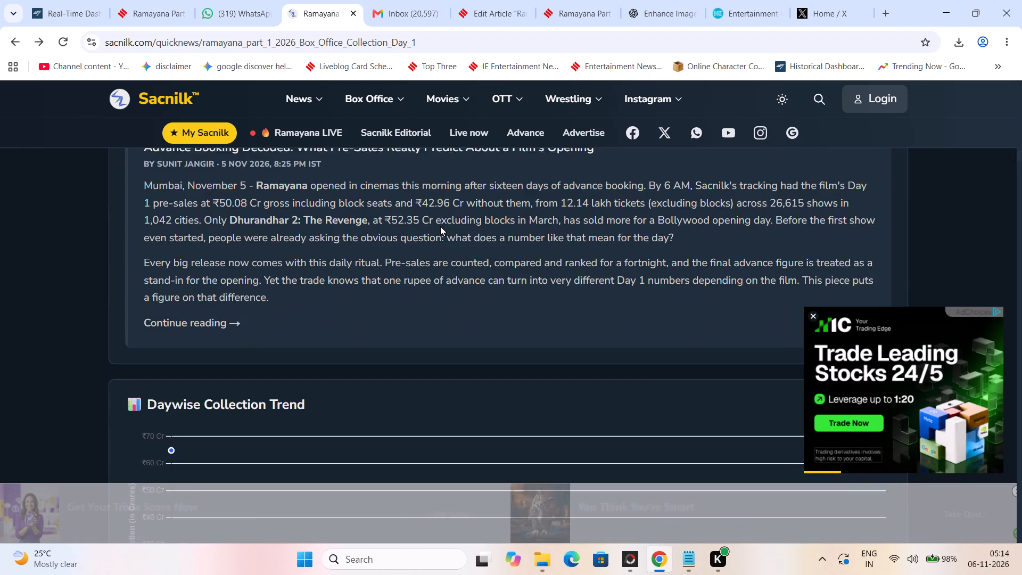
scroll(440, 226, up, 4)
scroll(440, 226, down, 2)
scroll(440, 226, up, 2)
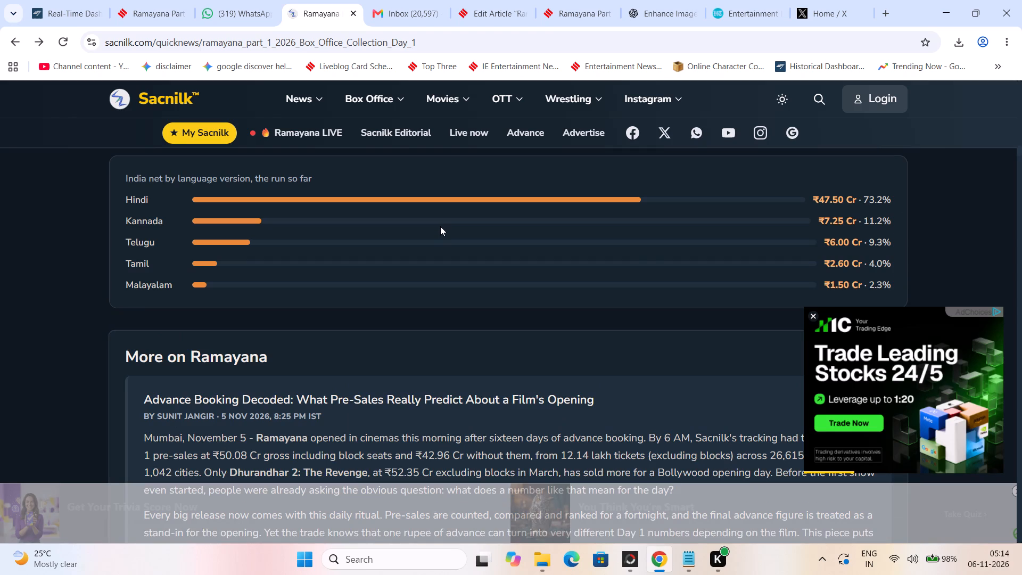
scroll(440, 226, down, 8)
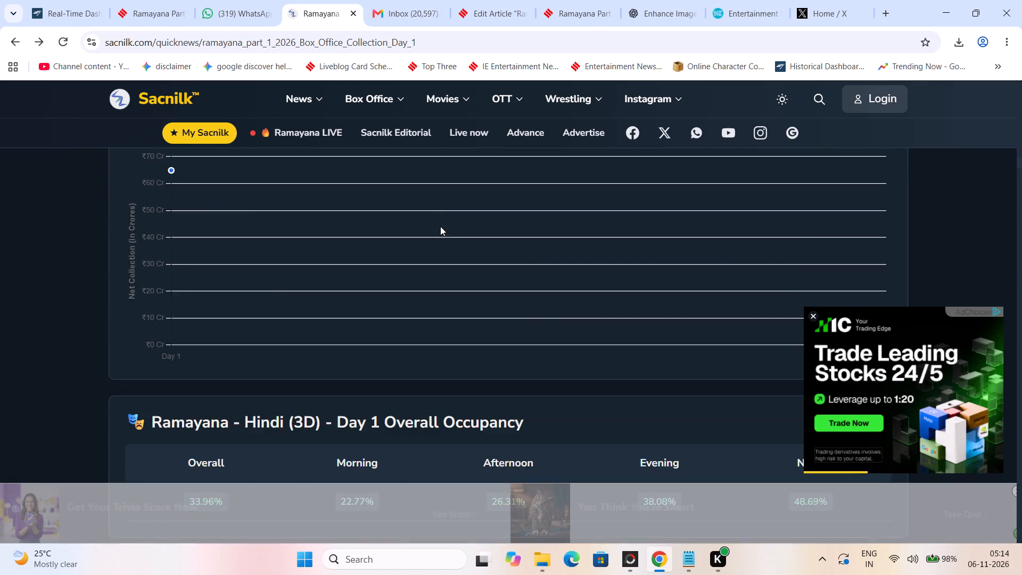
scroll(440, 226, down, 5)
scroll(440, 225, up, 2)
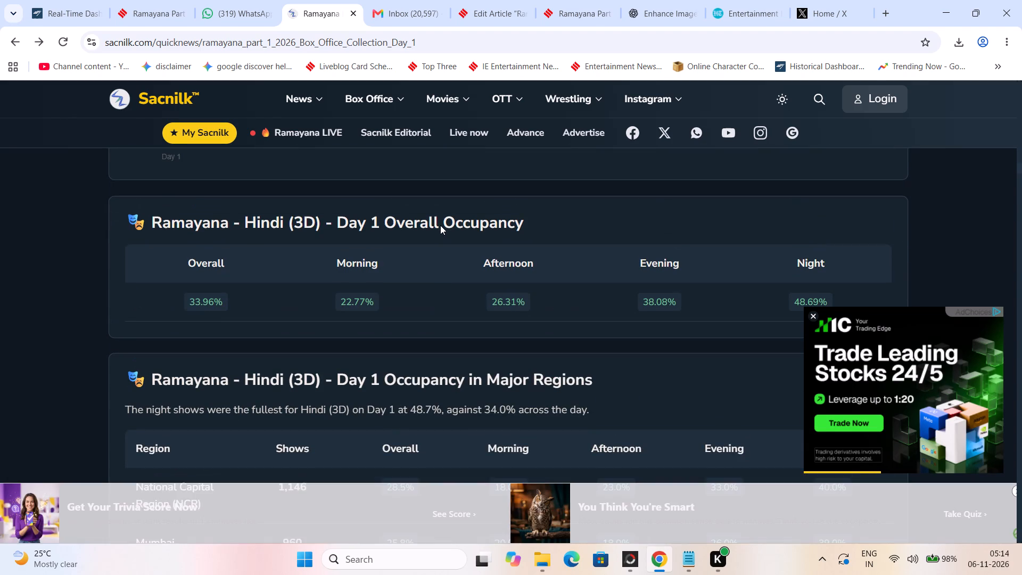
scroll(441, 225, down, 1)
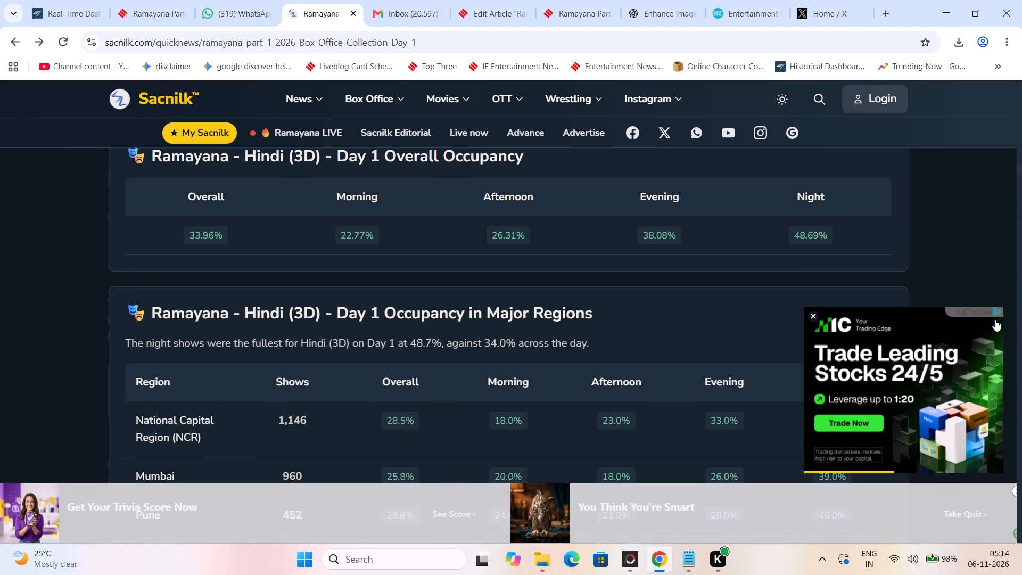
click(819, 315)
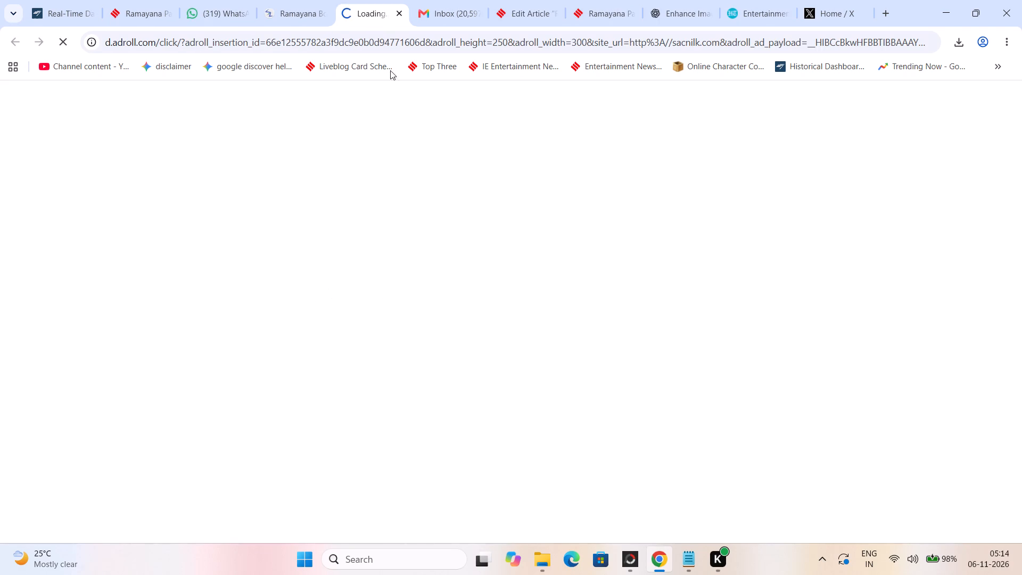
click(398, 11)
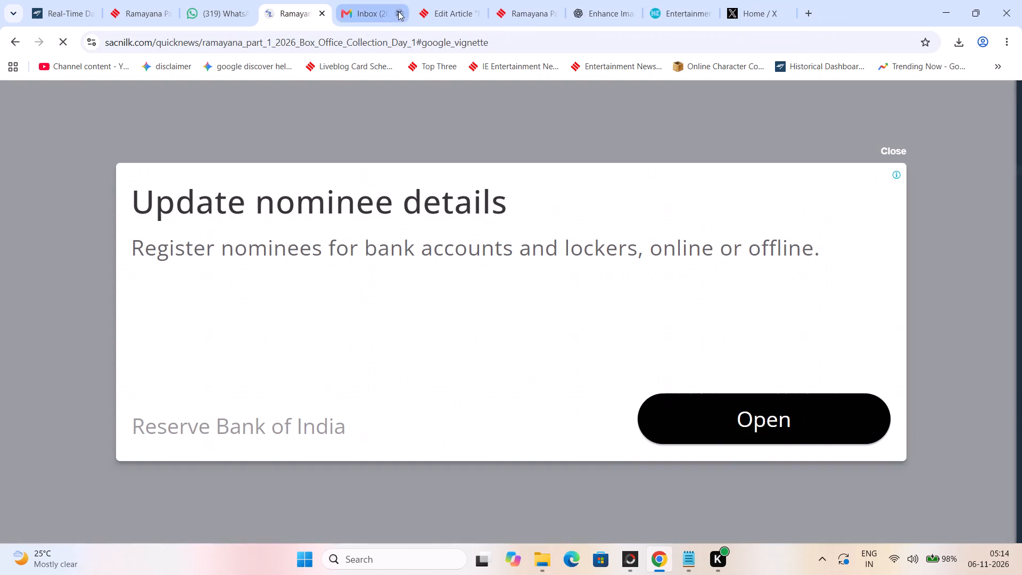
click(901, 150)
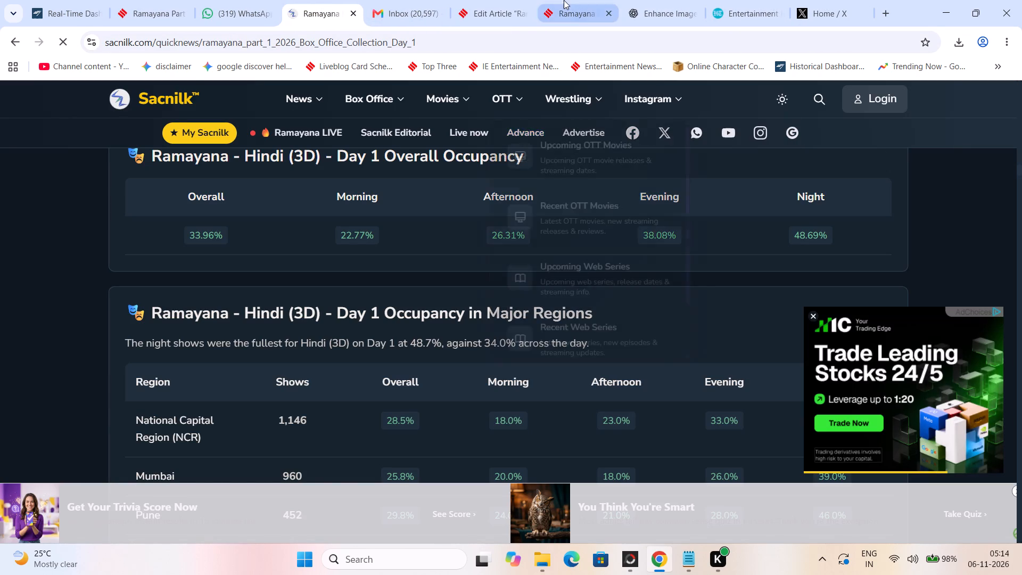
Return to the article preview, reload it and check the headline and opening body paragraphs.
click(487, 0)
click(534, 0)
click(597, 0)
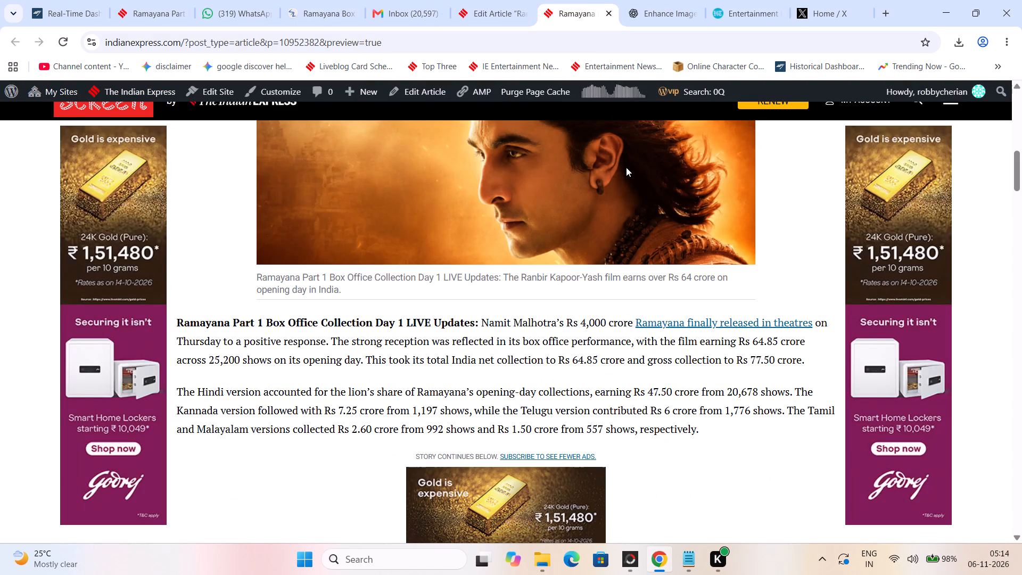
scroll(624, 171, up, 2)
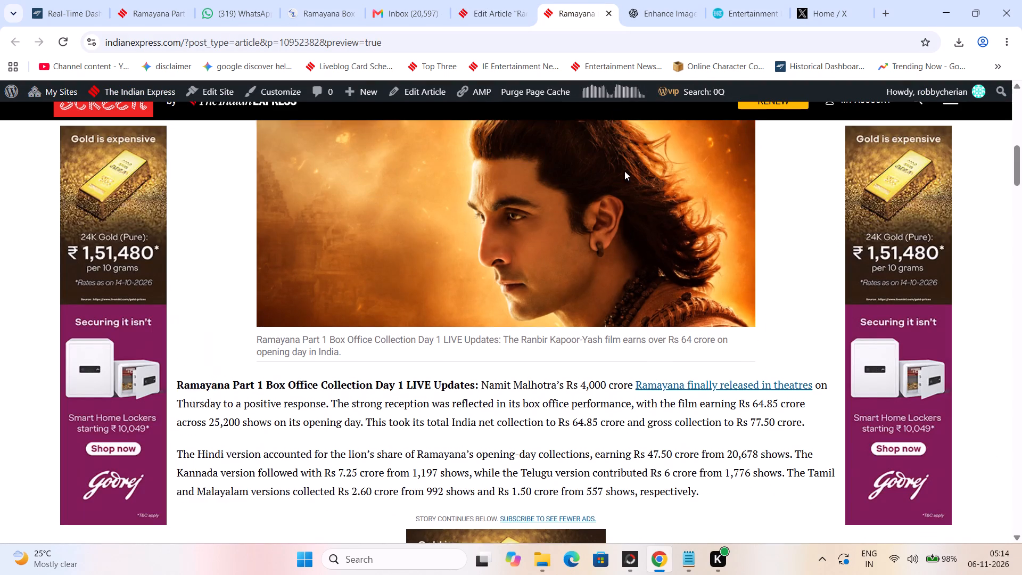
scroll(624, 168, up, 5)
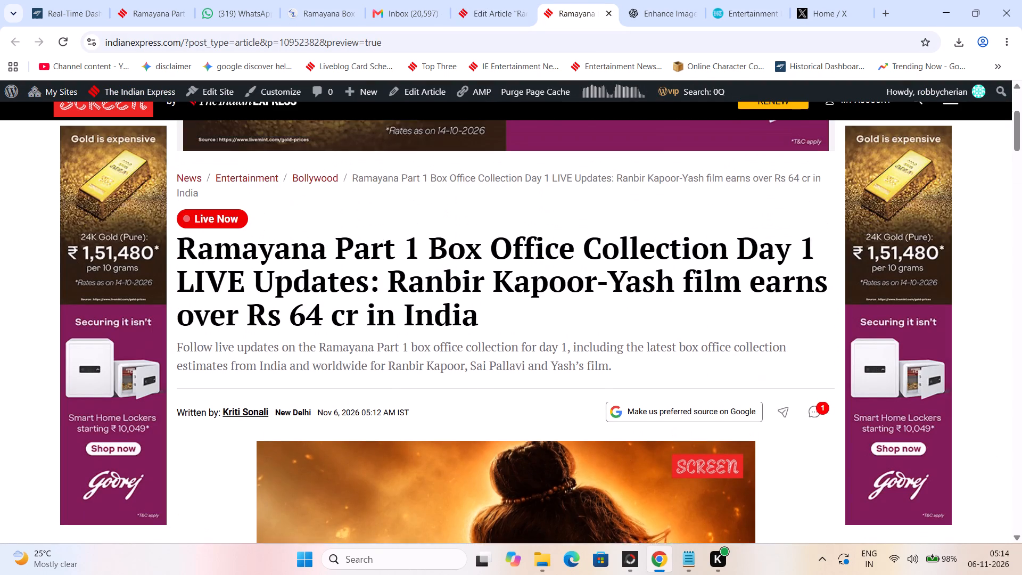
right_click(597, 0)
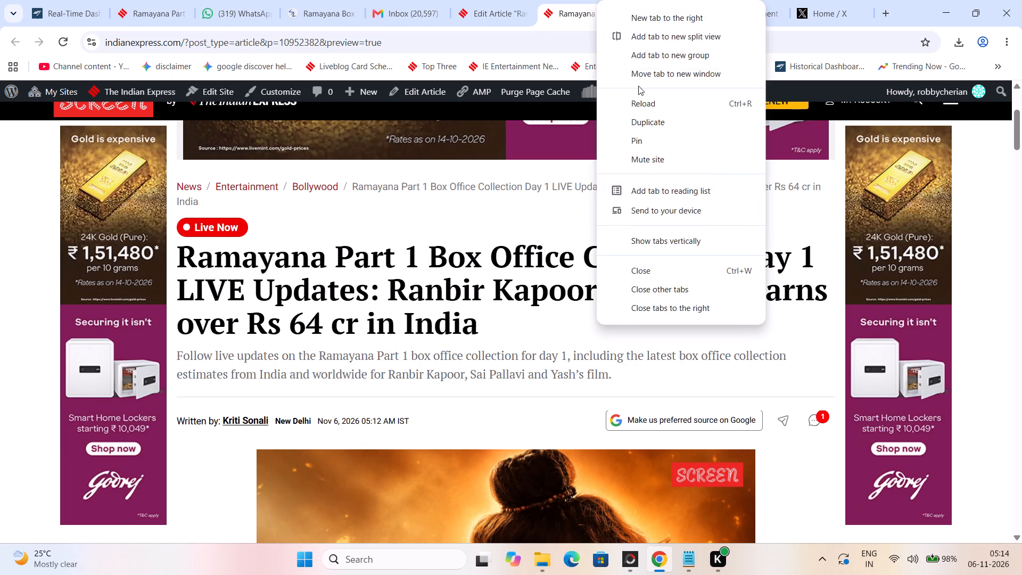
click(644, 108)
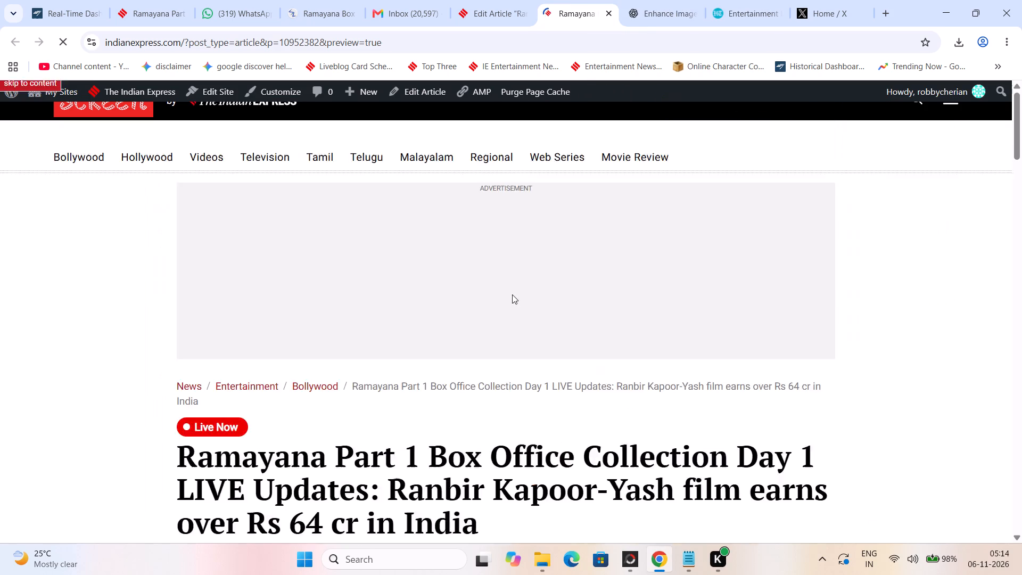
scroll(512, 294, down, 10)
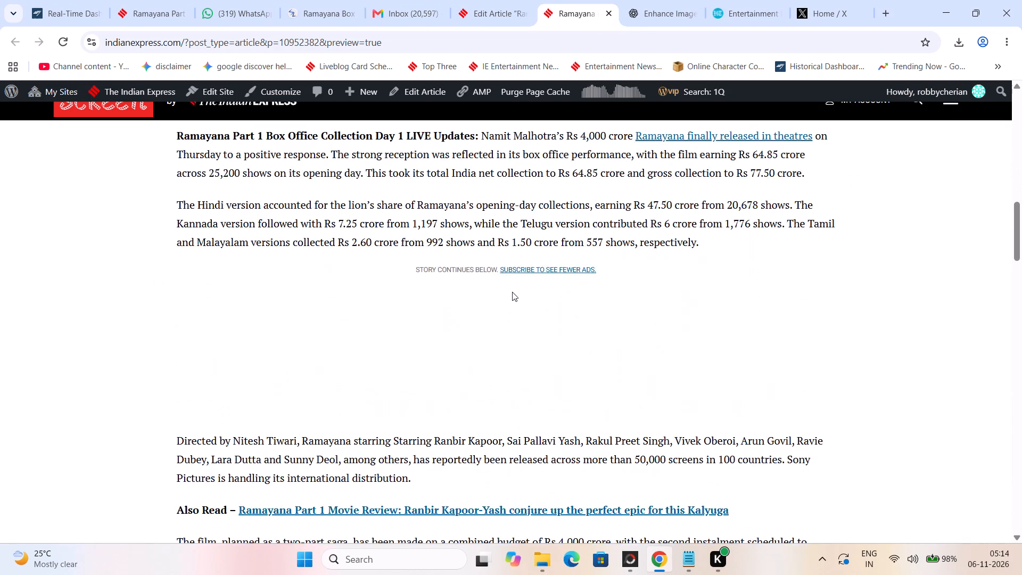
scroll(512, 292, down, 5)
scroll(513, 291, up, 5)
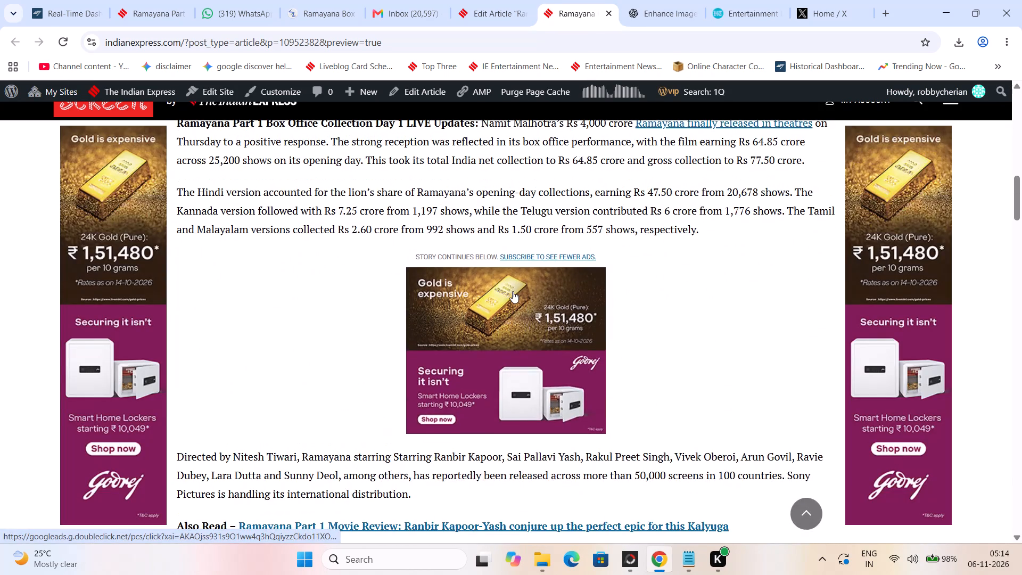
scroll(513, 291, up, 2)
scroll(513, 291, down, 3)
Select the "Also Read" line linking to the Ramayana Part 1 movie review in the article editor's body text.
click(521, 0)
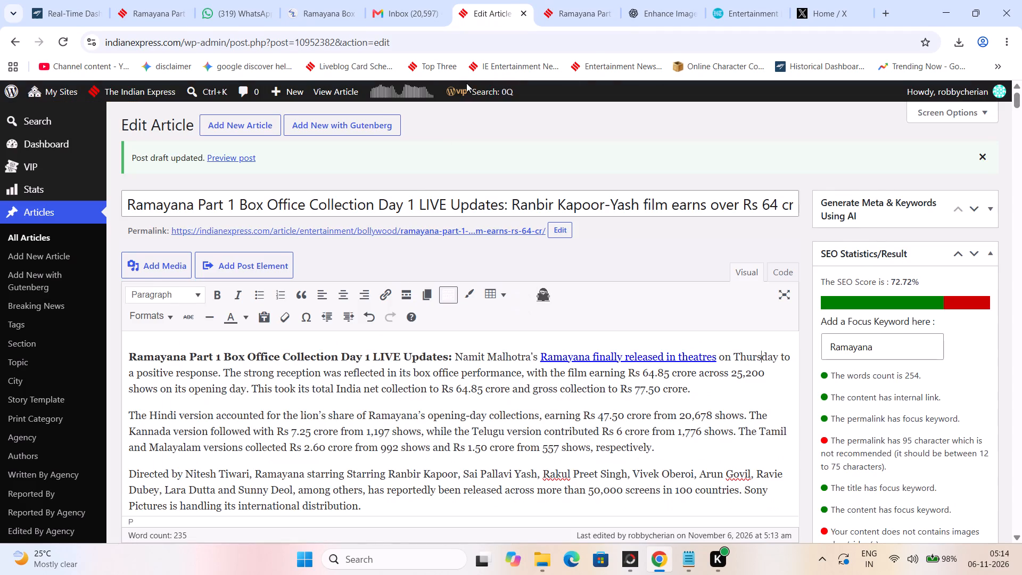
scroll(405, 208, down, 3)
triple_click(172, 318)
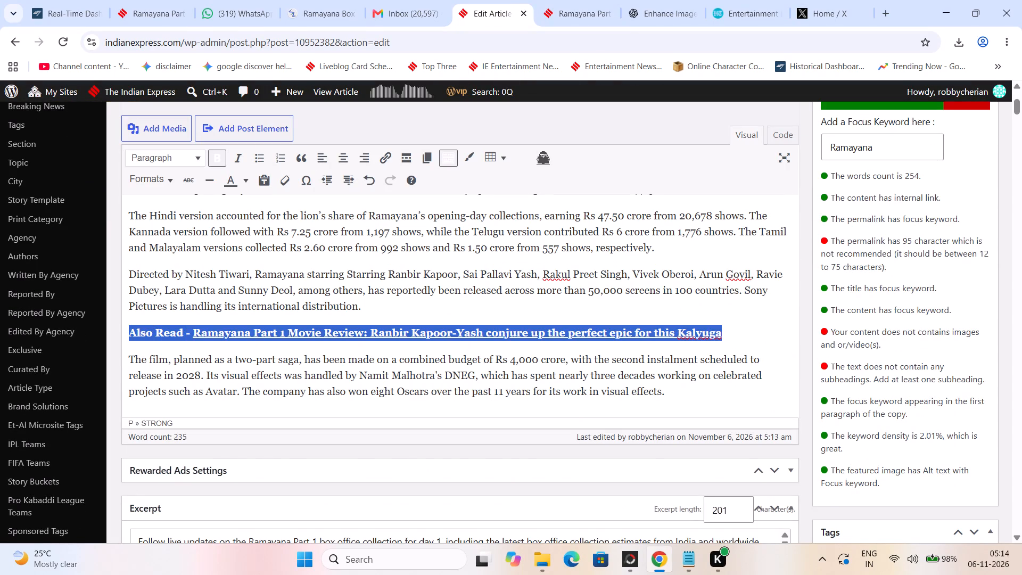
Move the "Also Read" movie review line to its own paragraph between the language-wise collections paragraph and the "Directed by Nitesh Tiwari" paragraph.
key(ctrl+x)
key(BackSpace)
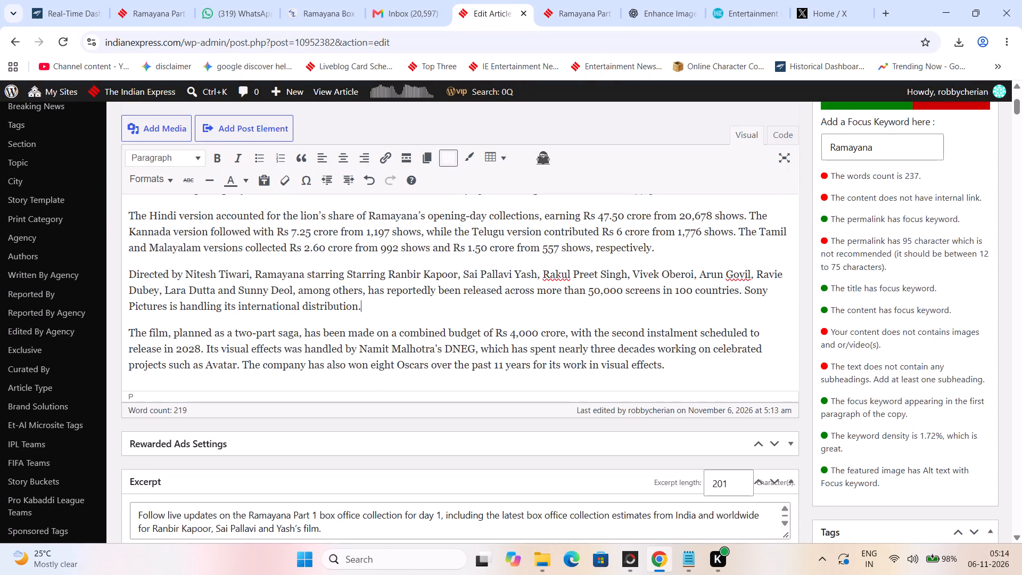
click(667, 247)
key(Return)
key(ctrl+v)
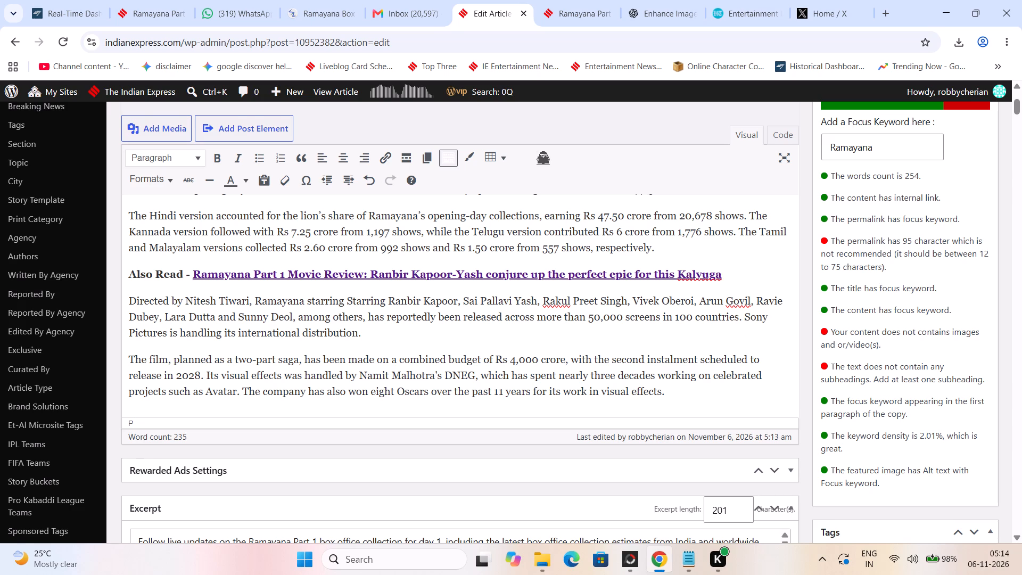
Save the article draft and return to the top of the edit page.
scroll(664, 244, down, 3)
scroll(1020, 424, down, 3)
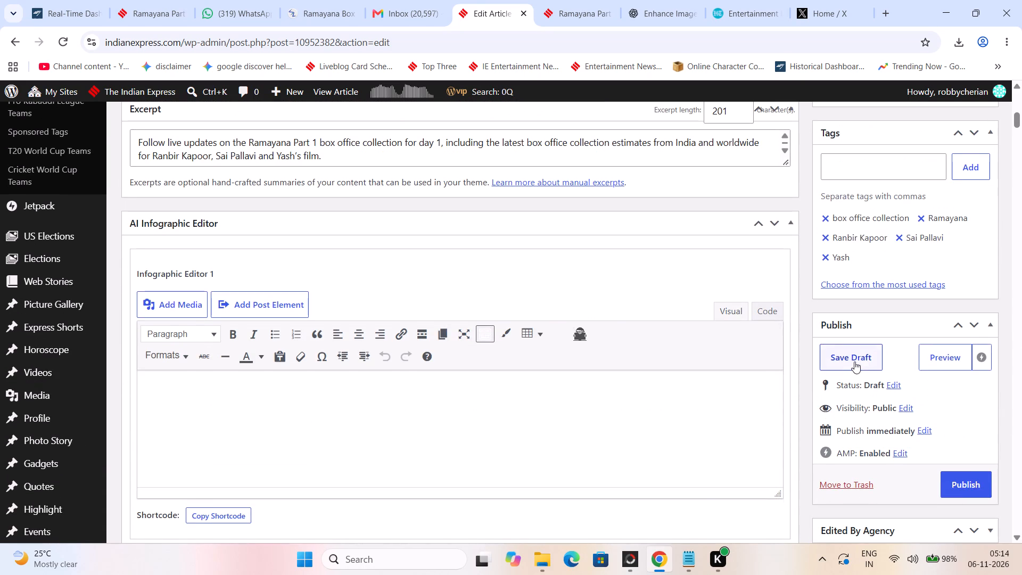
click(854, 362)
scroll(336, 312, up, 10)
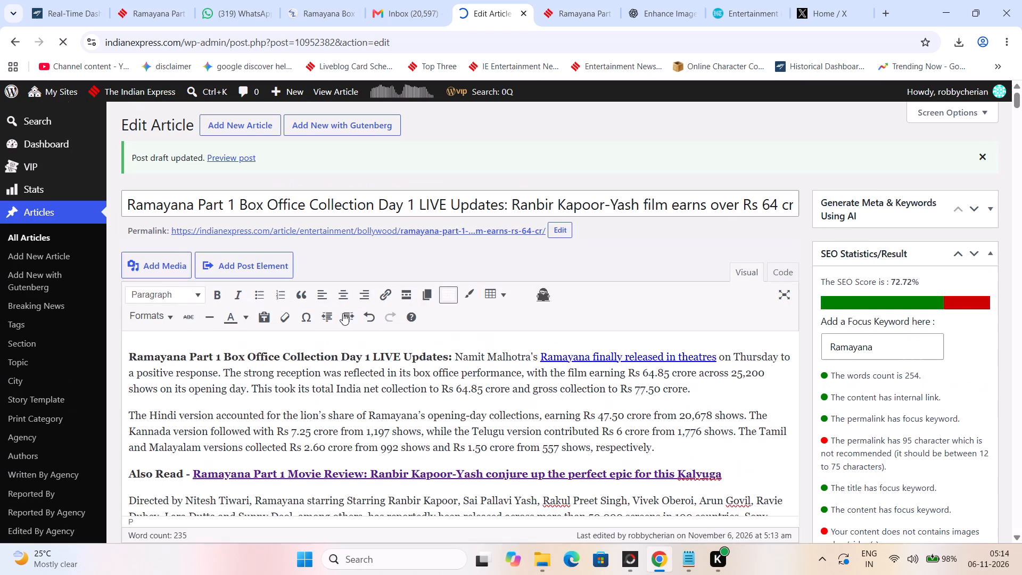
scroll(343, 313, up, 3)
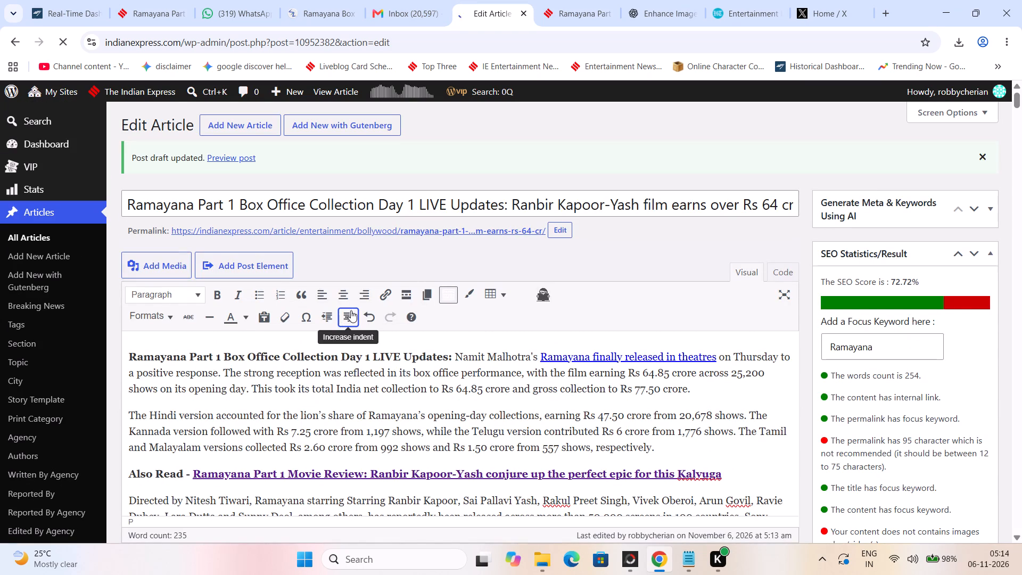
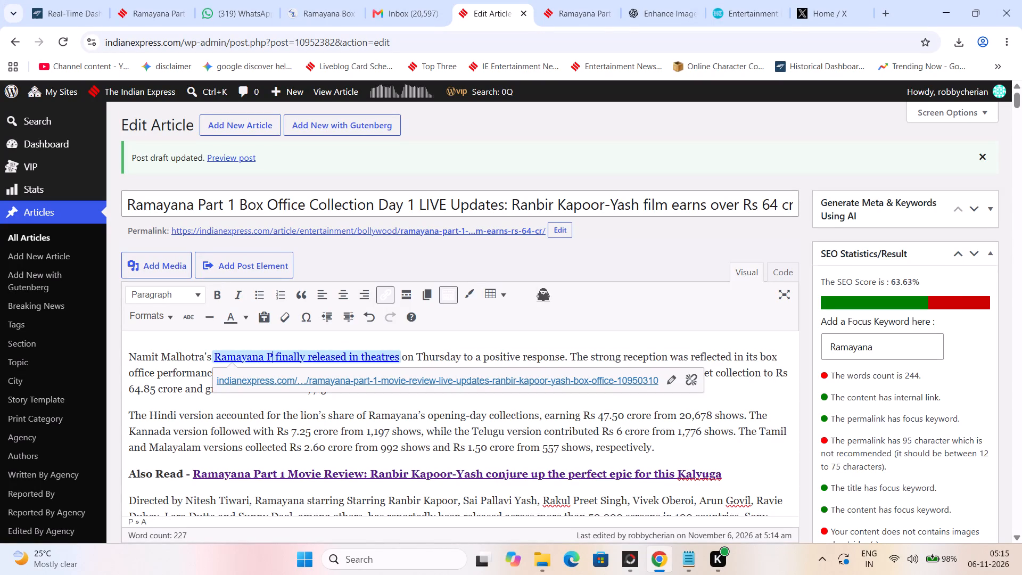
Complete the film title in the opening sentence's linked text so it reads "Ramayana Part 1 finally released in theatres".
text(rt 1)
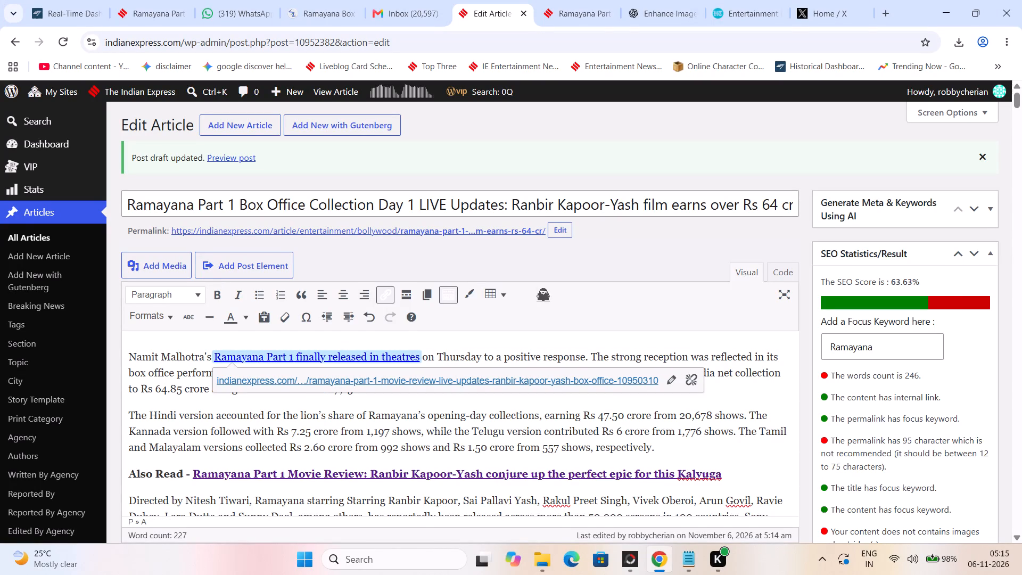
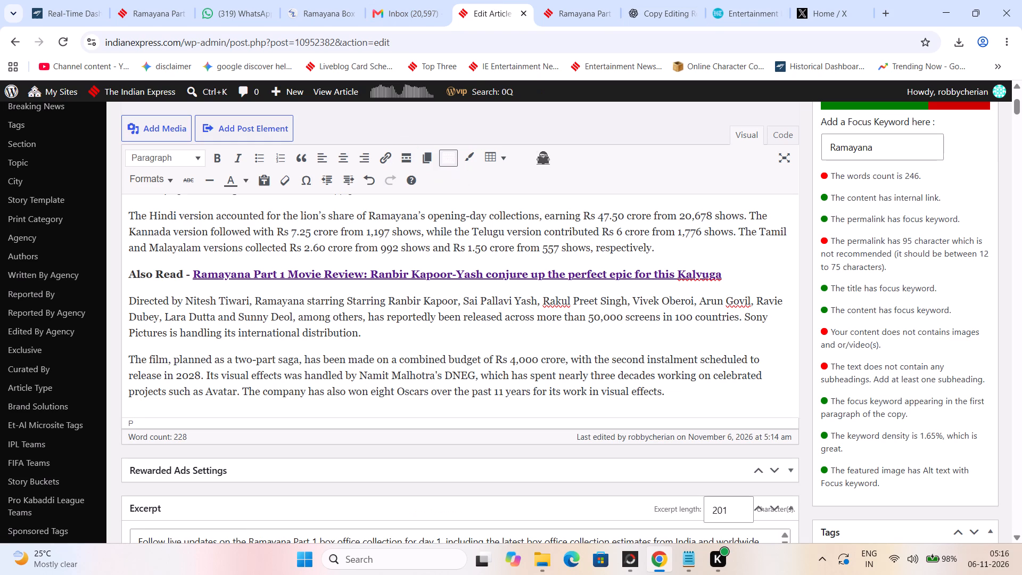
click(706, 256)
key(Return)
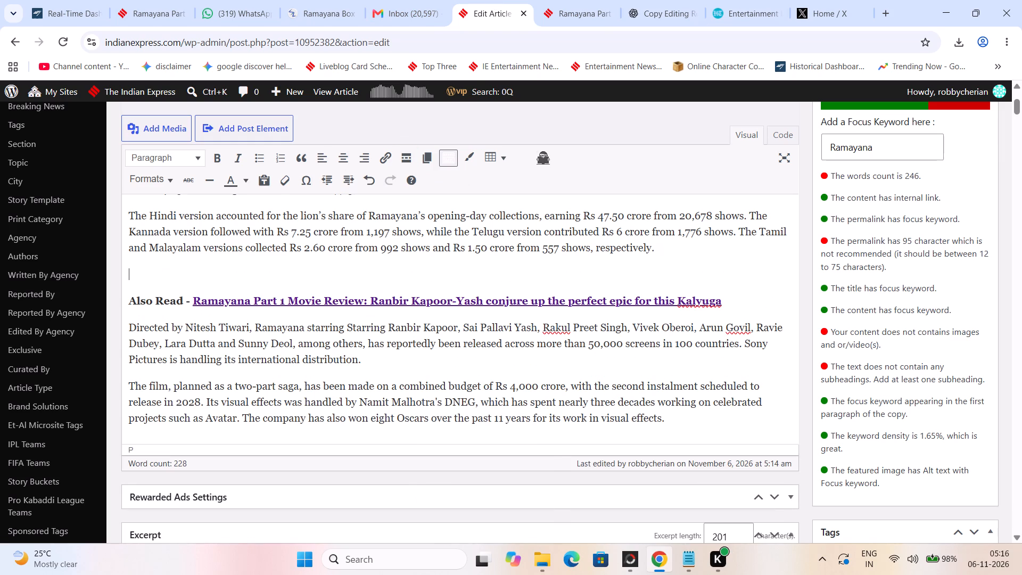
right_click(393, 273)
click(446, 412)
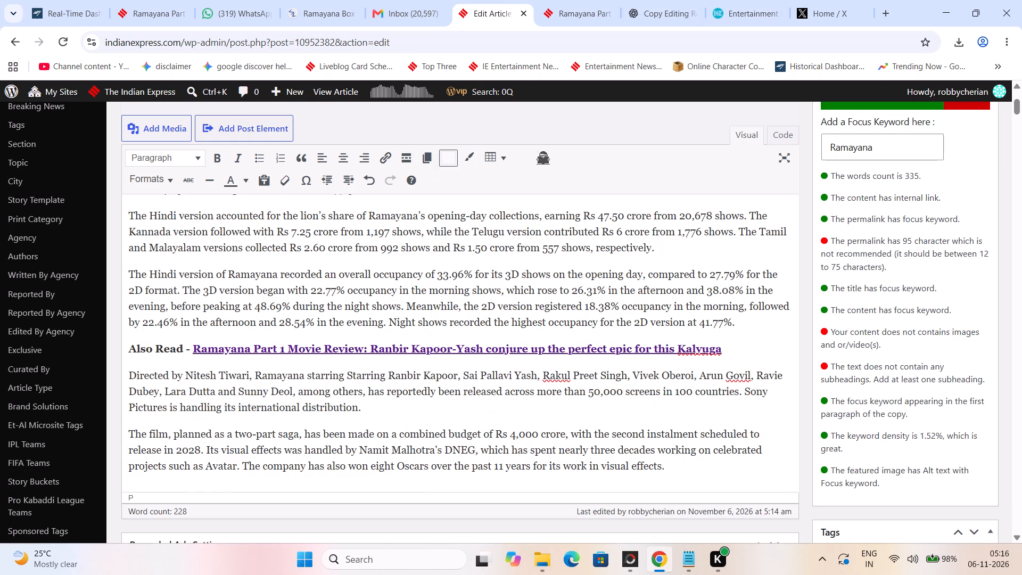
Replace "the opening day" with "Day 1" in the first sentence of the new occupancy paragraph.
scroll(446, 412, down, 1)
scroll(446, 412, up, 3)
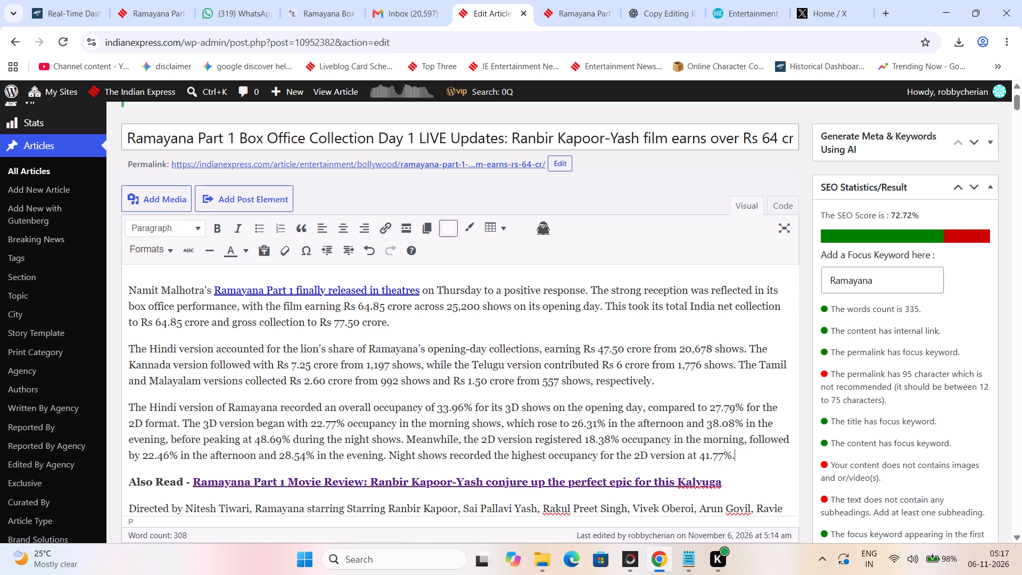
drag(568, 408, 641, 407)
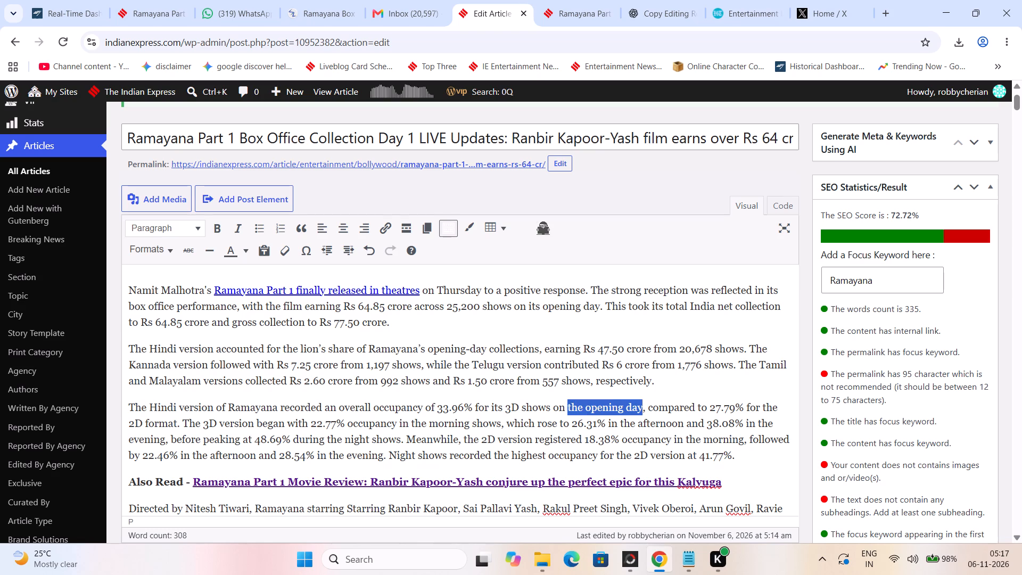
drag(641, 407, 640, 407)
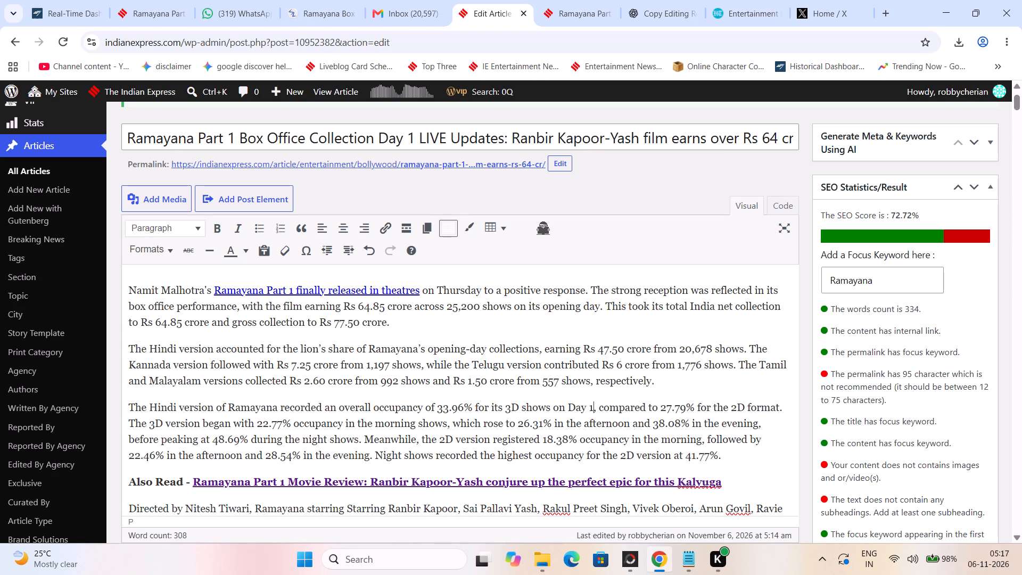
Delete everything after the first sentence of the occupancy paragraph, from "The 3D version began" to "41.77%.".
drag(777, 454, 778, 423)
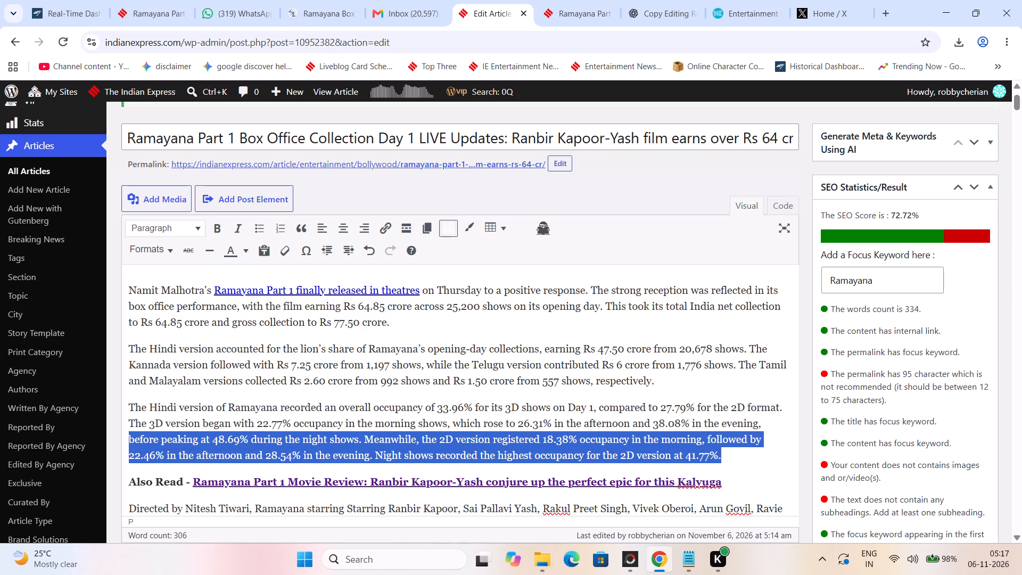
drag(778, 423, 786, 413)
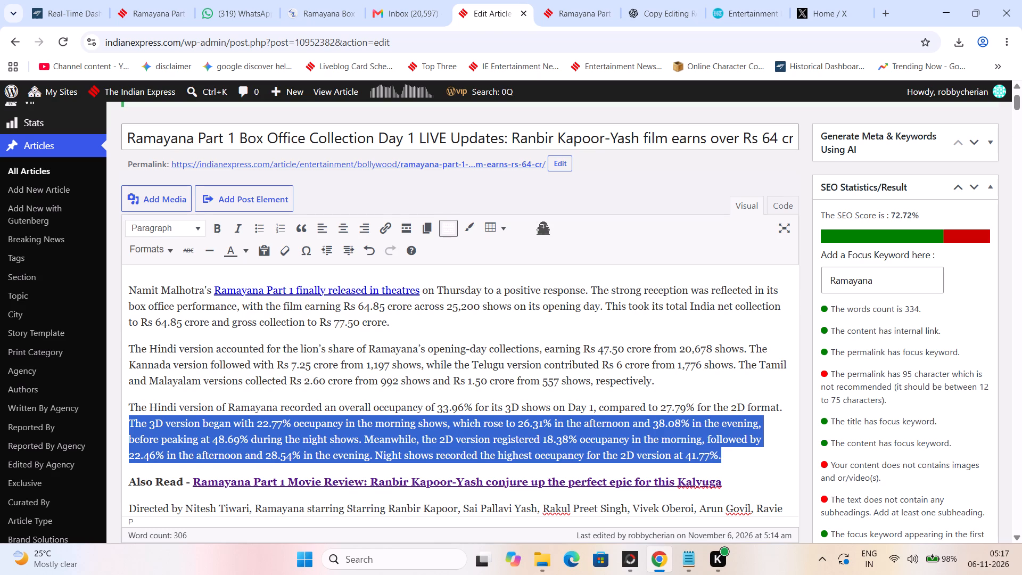
key(BackSpace)
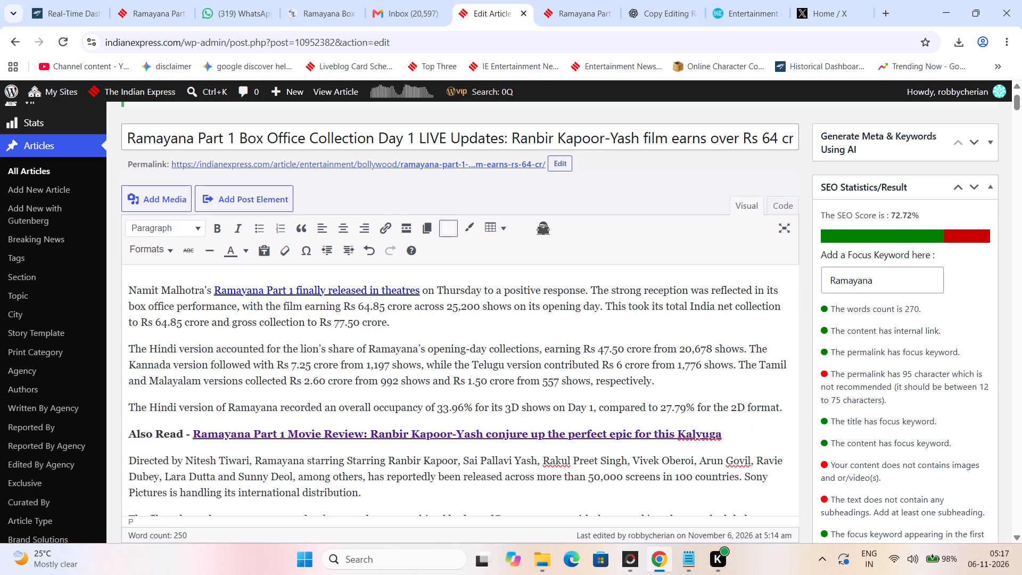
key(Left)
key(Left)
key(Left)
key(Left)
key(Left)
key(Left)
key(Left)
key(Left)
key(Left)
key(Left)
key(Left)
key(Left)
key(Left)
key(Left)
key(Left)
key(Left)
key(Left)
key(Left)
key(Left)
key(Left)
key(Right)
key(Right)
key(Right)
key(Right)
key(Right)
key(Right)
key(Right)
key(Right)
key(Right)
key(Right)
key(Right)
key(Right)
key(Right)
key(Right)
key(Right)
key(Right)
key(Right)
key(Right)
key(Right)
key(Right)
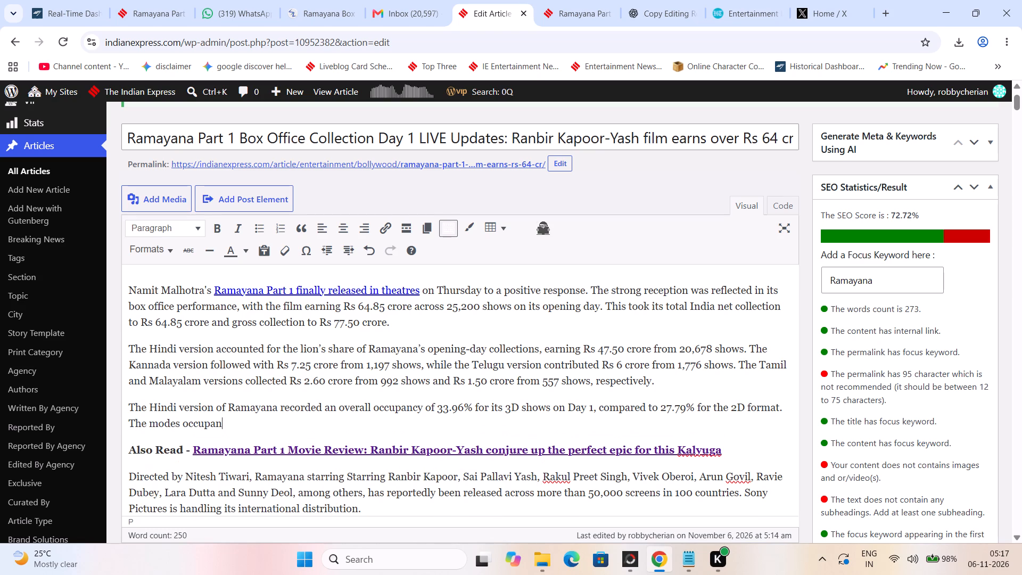
Continue the occupancy paragraph with "The modes occupancy could be attributed to the fact that Thursday was a working day.".
text(could be attr)
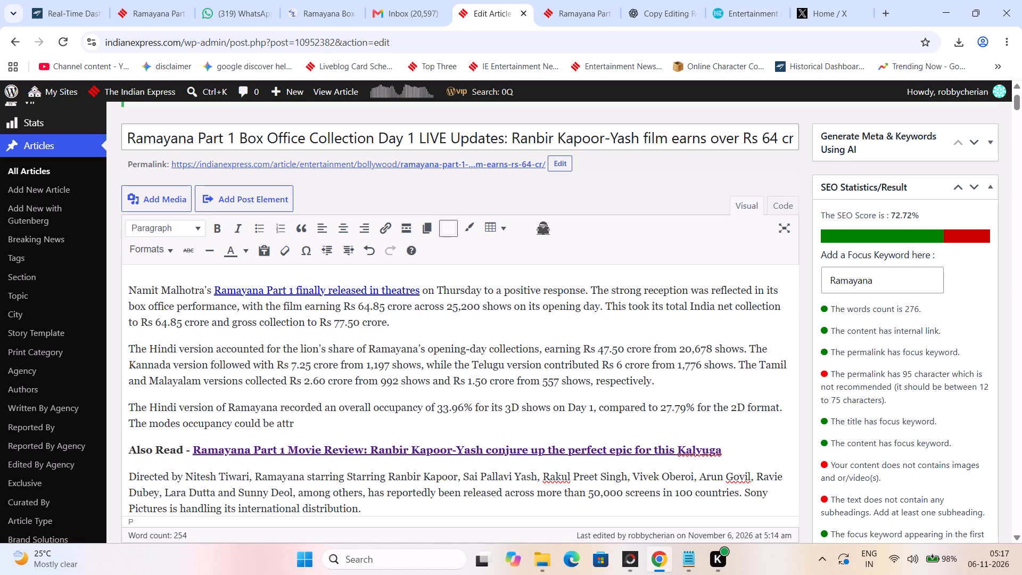
text(ibt)
key(BackSpace)
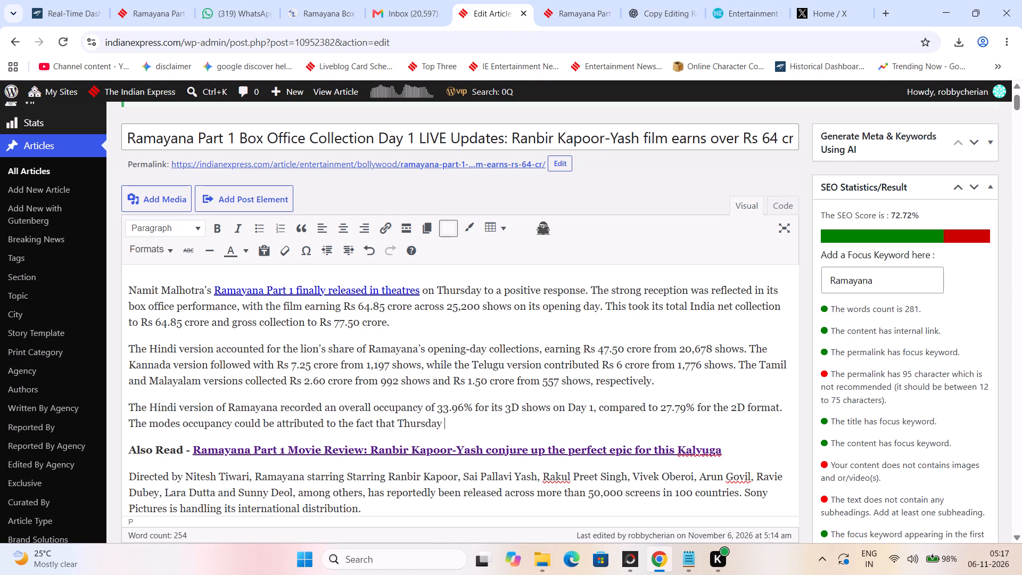
key(BackSpace)
key(BackSpace)
text(was w)
key(space)
key(BackSpace)
key(BackSpace)
text(a working day)
text(.)
key(space)
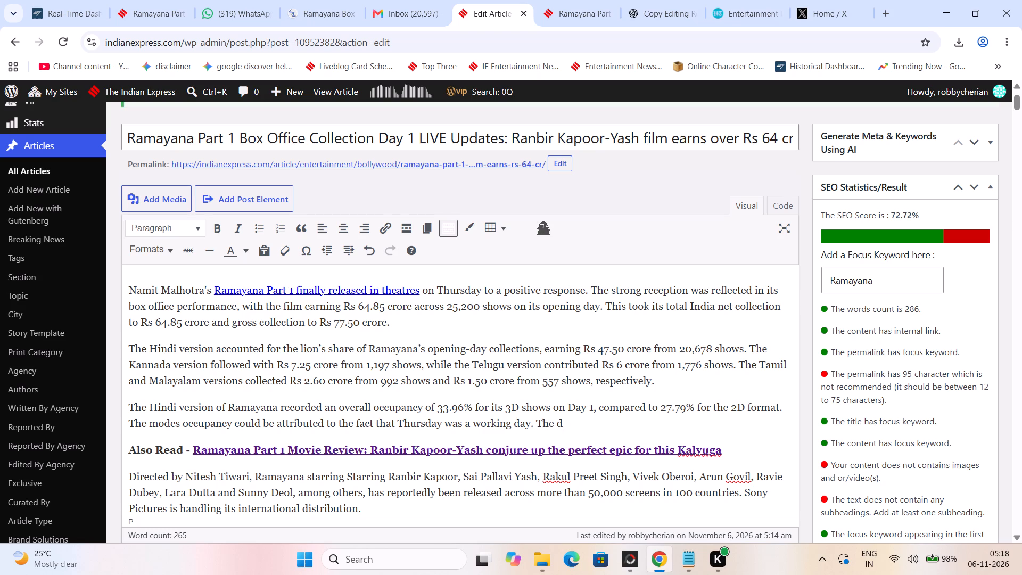
key(BackSpace)
key(BackSpace)
key(BackSpace)
key(BackSpace)
key(BackSpace)
text(comin)
text(g days could be)
key(space)
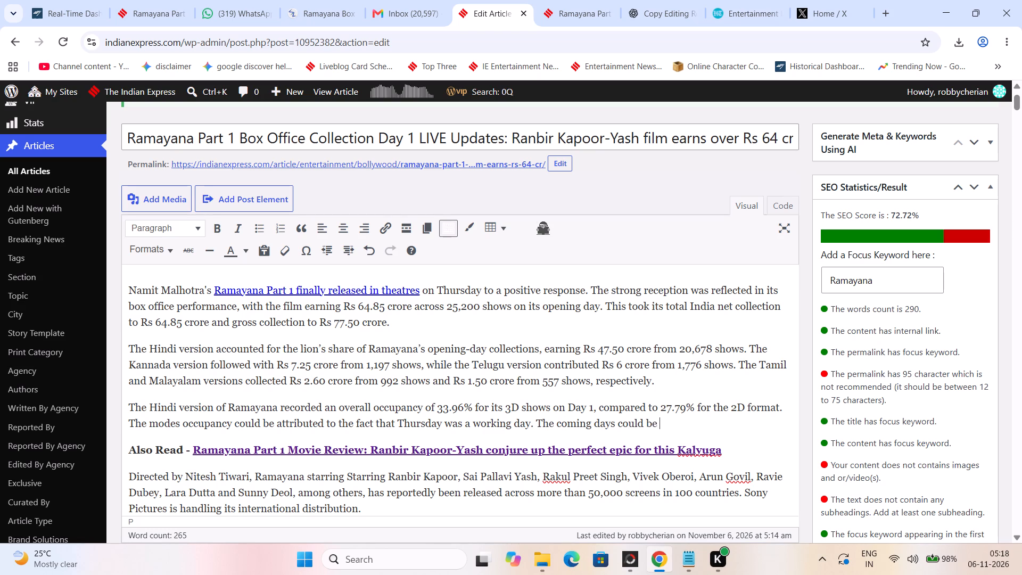
key(BackSpace)
key(BackSpace)
key(BackSpace)
text(see)
key(space)
text(an increase in the foota)
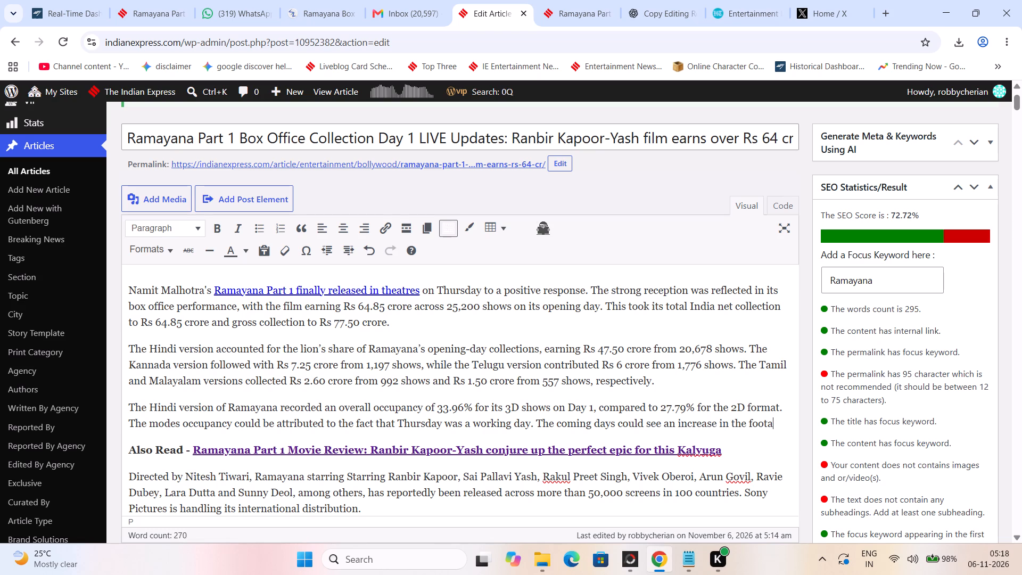
key(BackSpace)
text(call)
key(BackSpace)
key(BackSpace)
key(BackSpace)
key(BackSpace)
text(falls)
key(space)
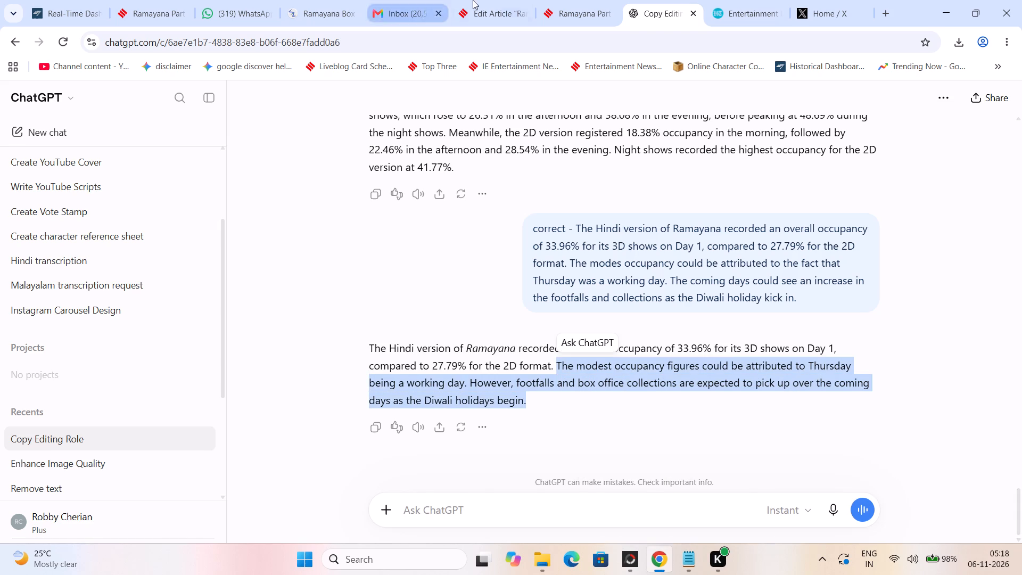
click(484, 0)
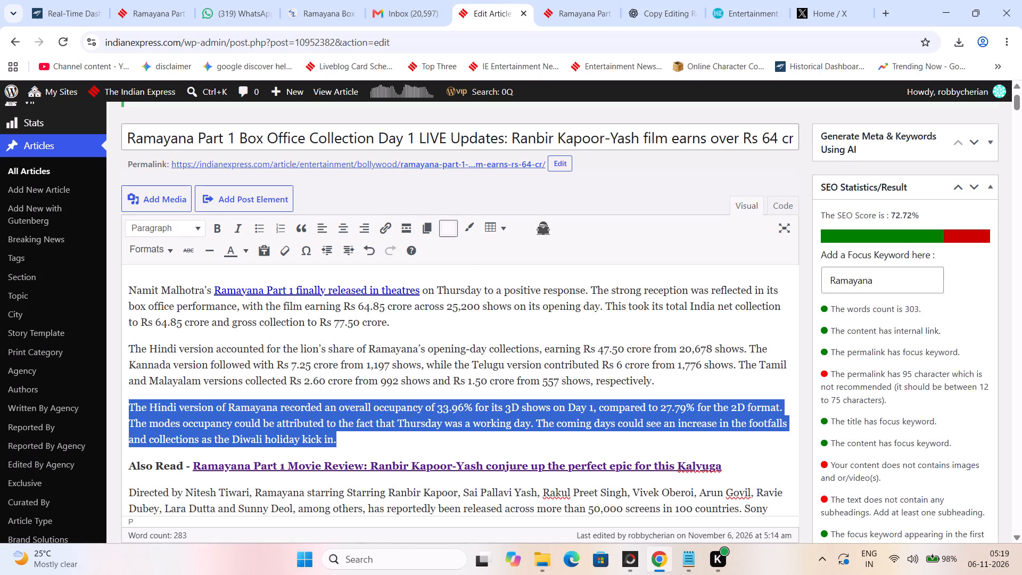
click(373, 429)
drag(408, 436, 131, 423)
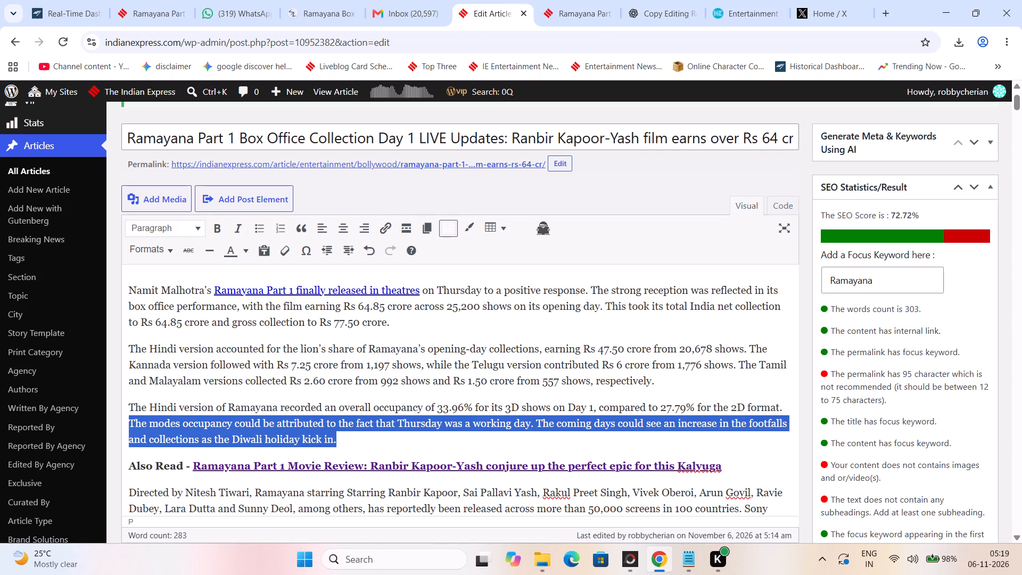
drag(131, 423, 130, 422)
right_click(160, 420)
click(234, 218)
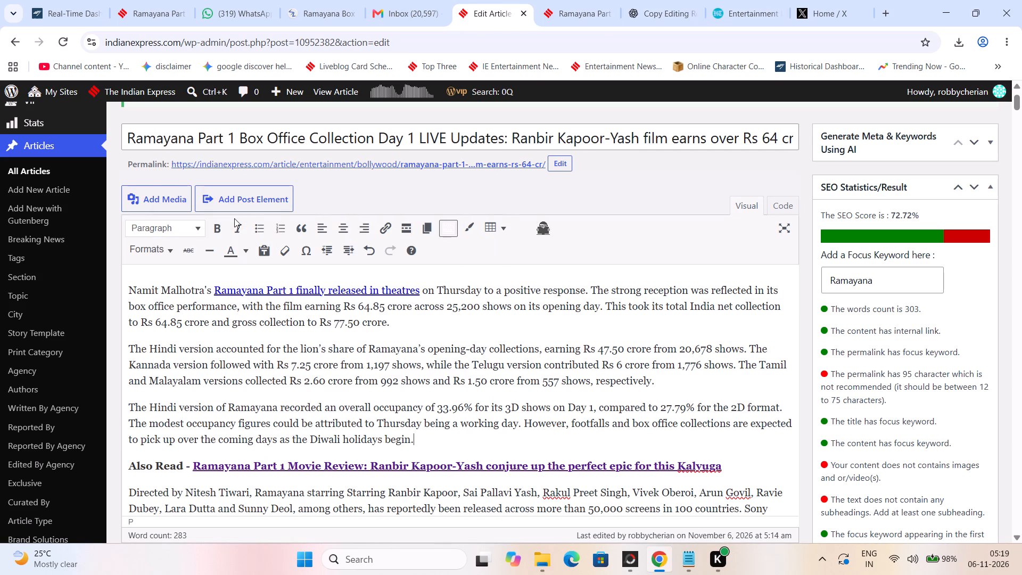
Delete the last two sentences of the article's final paragraph, from "Its visual effects was handled" to "work in visual effects.".
scroll(404, 311, down, 2)
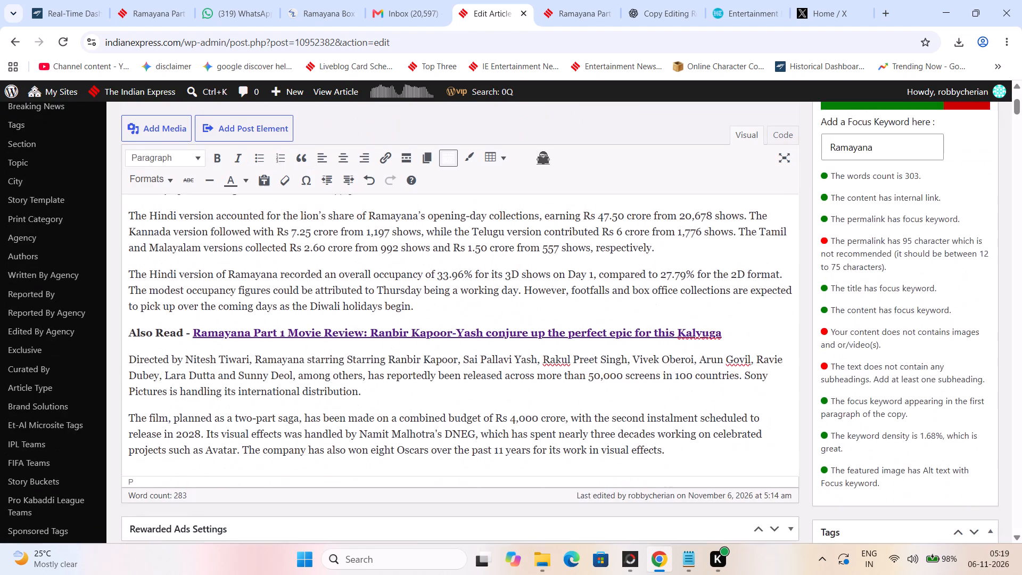
scroll(405, 313, down, 1)
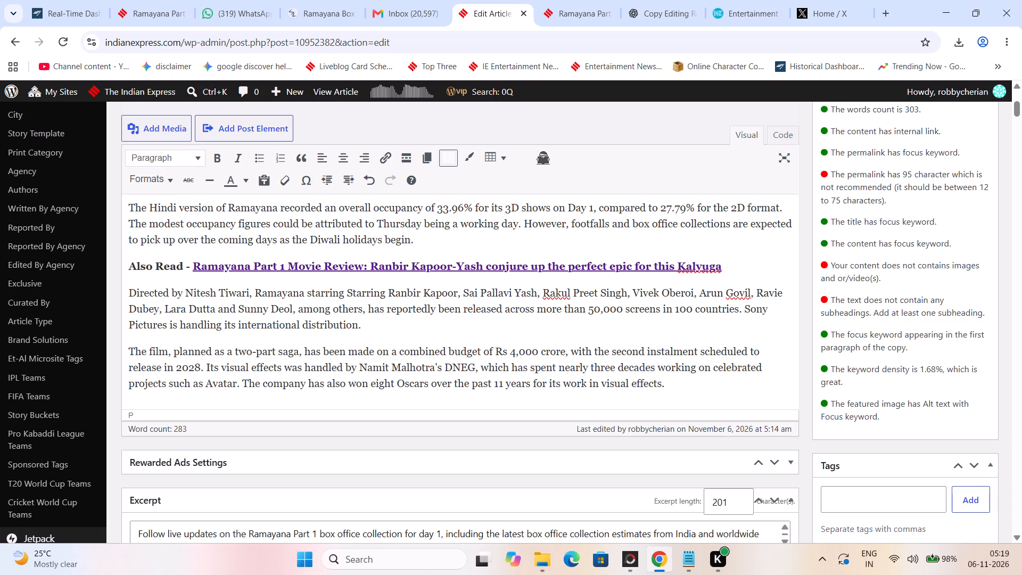
drag(711, 382, 206, 364)
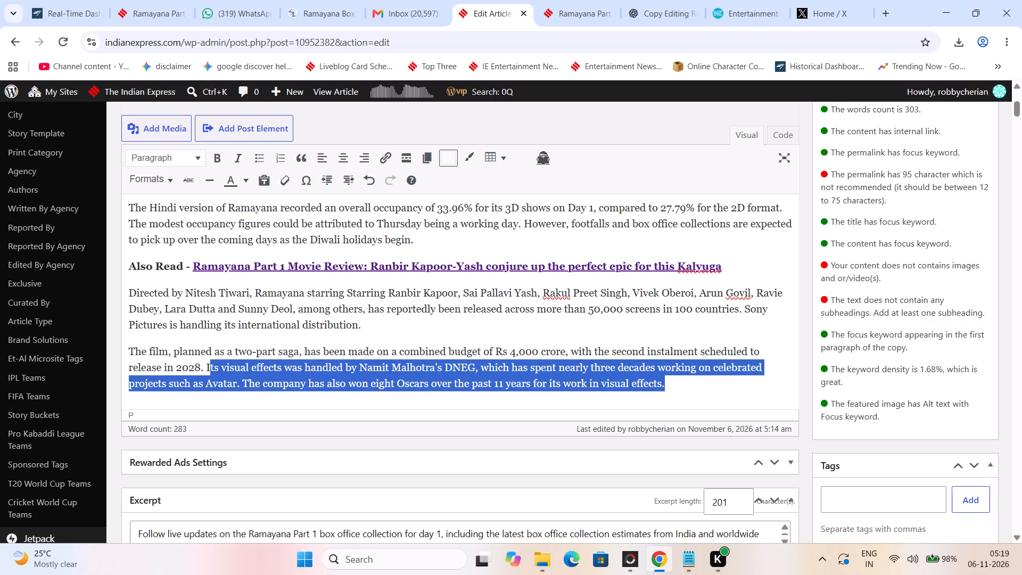
drag(206, 364, 205, 364)
key(BackSpace)
key(BackSpace)
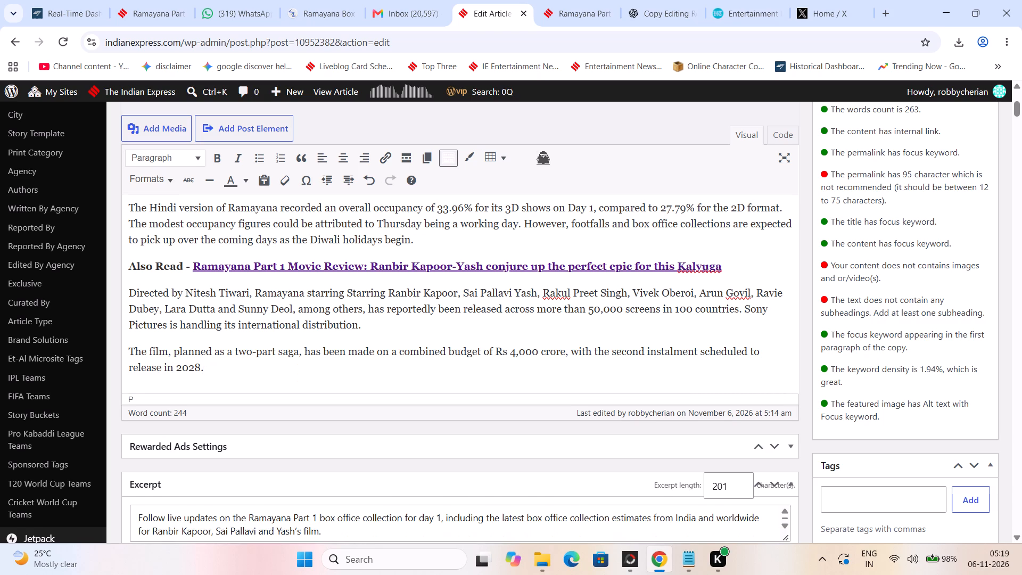
Add the flagged word "Rakul" in the cast paragraph to the spelling dictionary.
scroll(205, 364, up, 2)
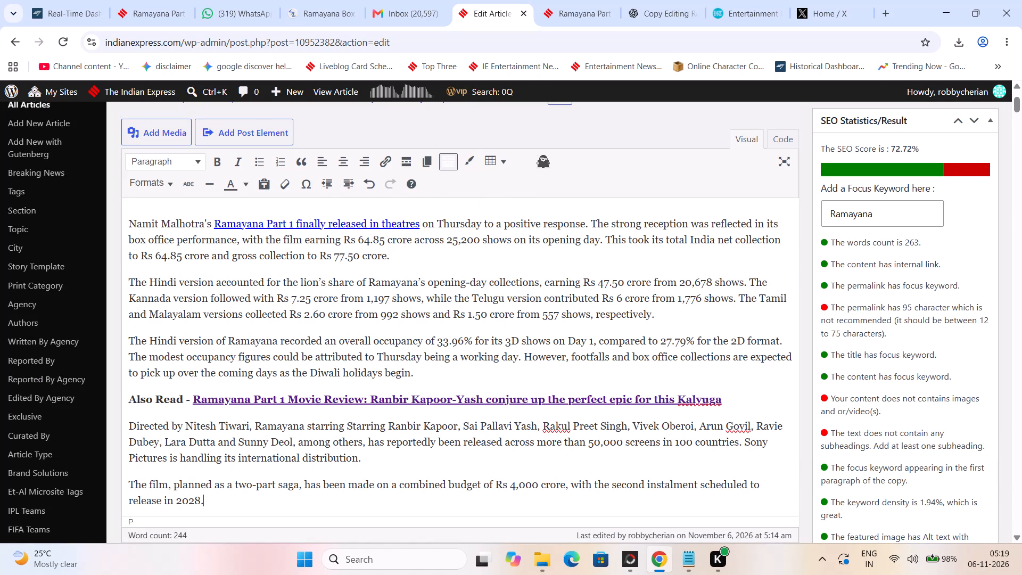
scroll(205, 364, down, 3)
scroll(205, 364, up, 1)
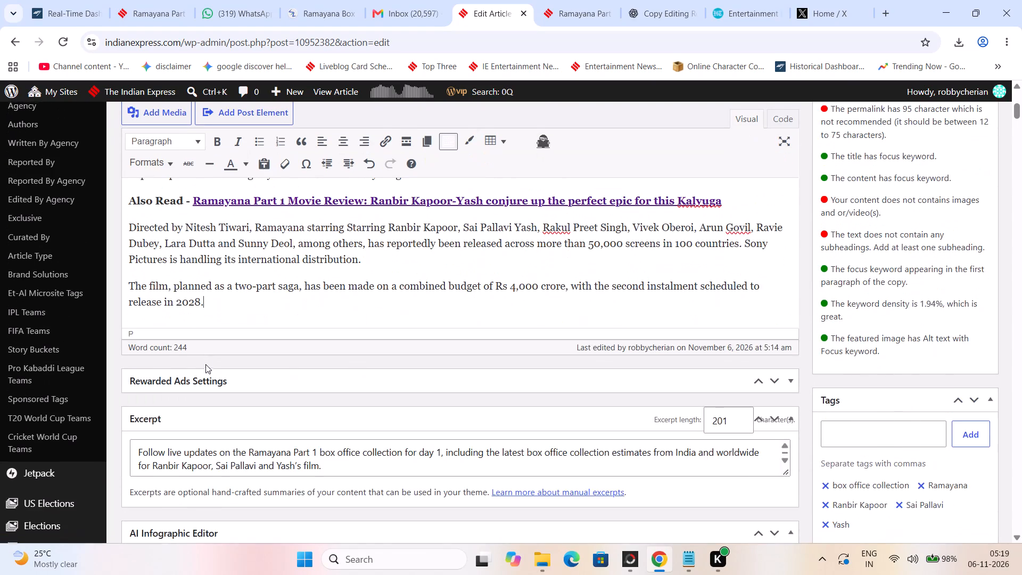
scroll(205, 364, up, 1)
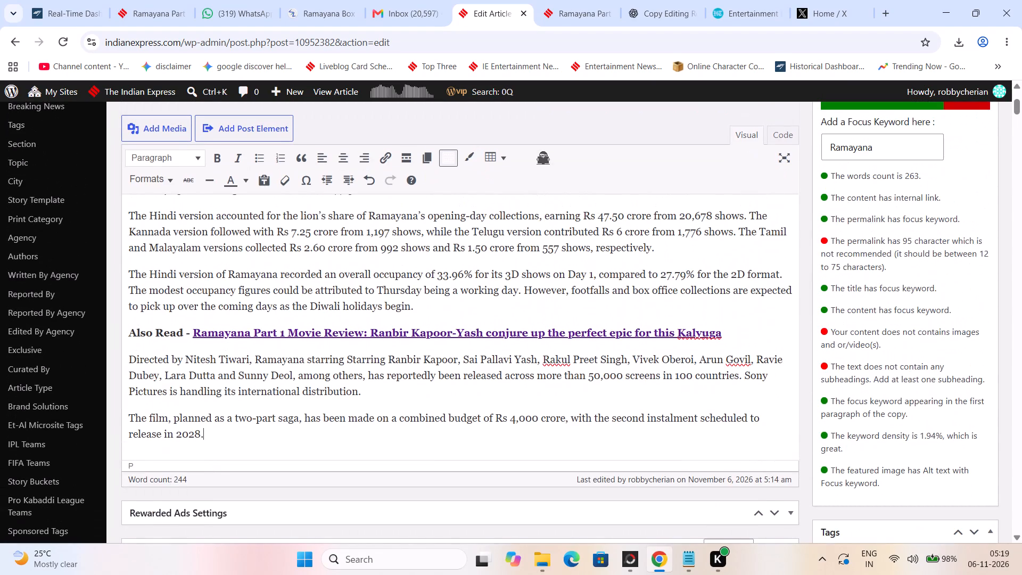
right_click(549, 363)
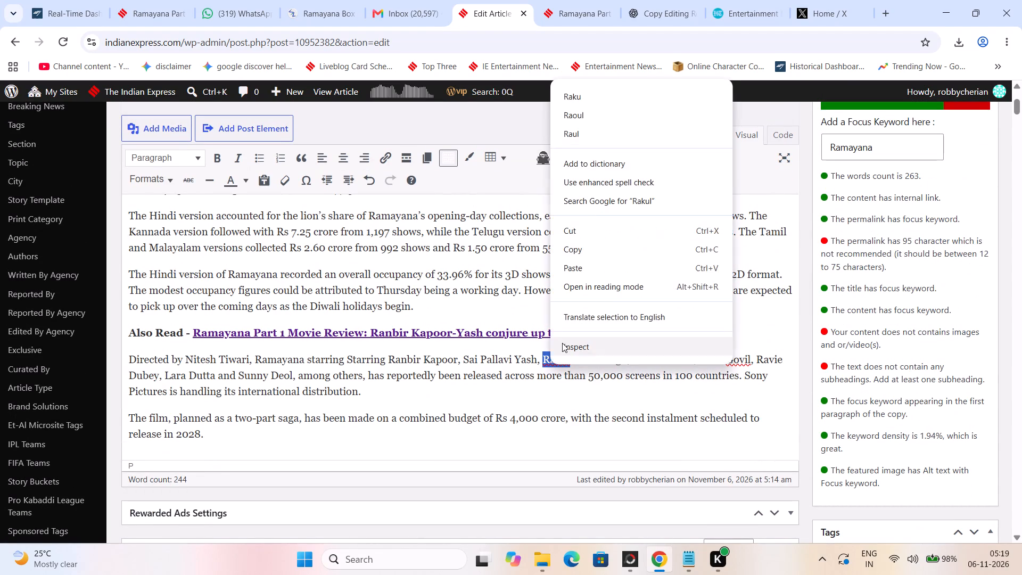
click(609, 157)
click(500, 387)
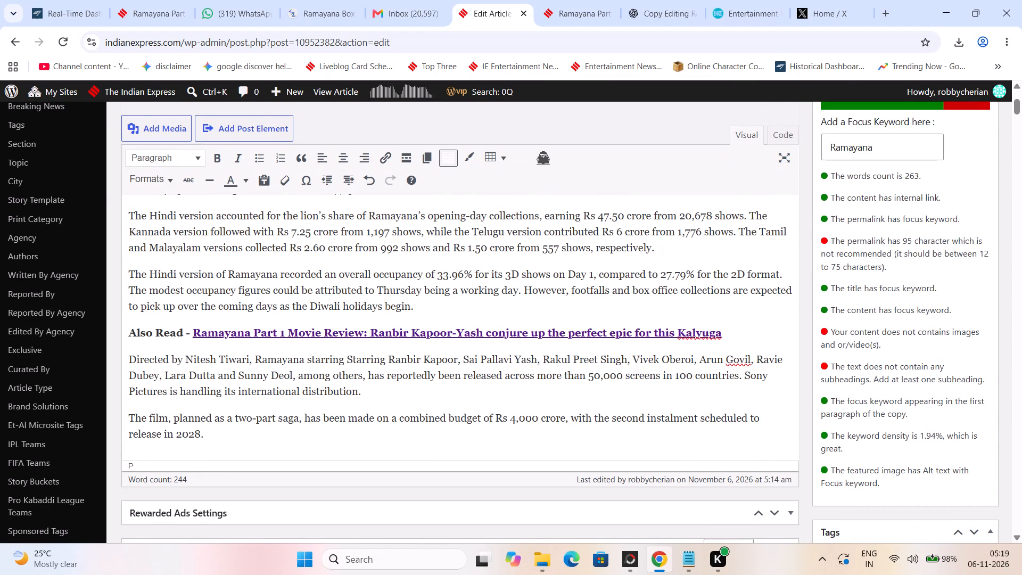
Save the article as a draft and return to its beginning.
scroll(806, 373, down, 4)
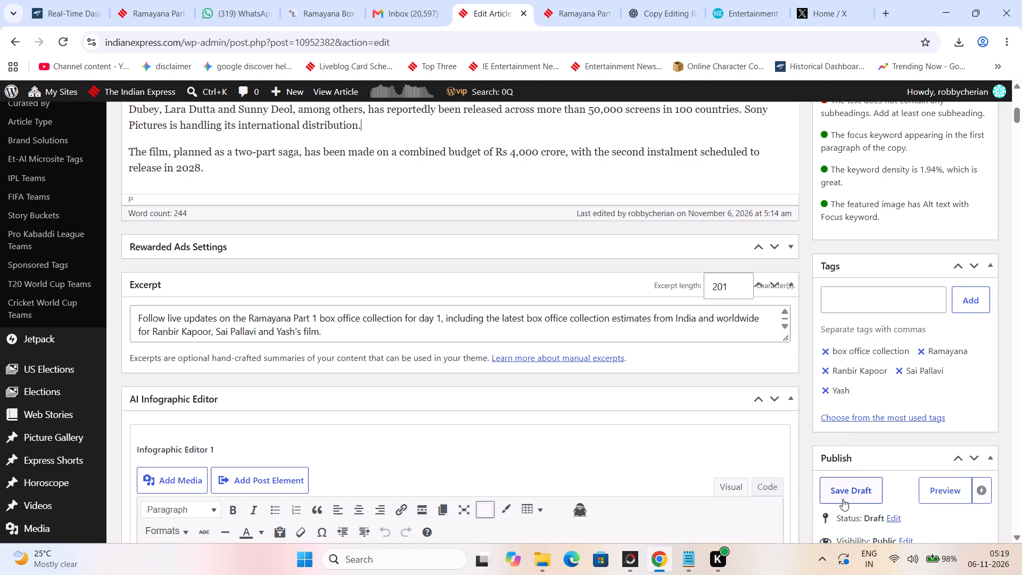
click(850, 493)
scroll(551, 336, up, 6)
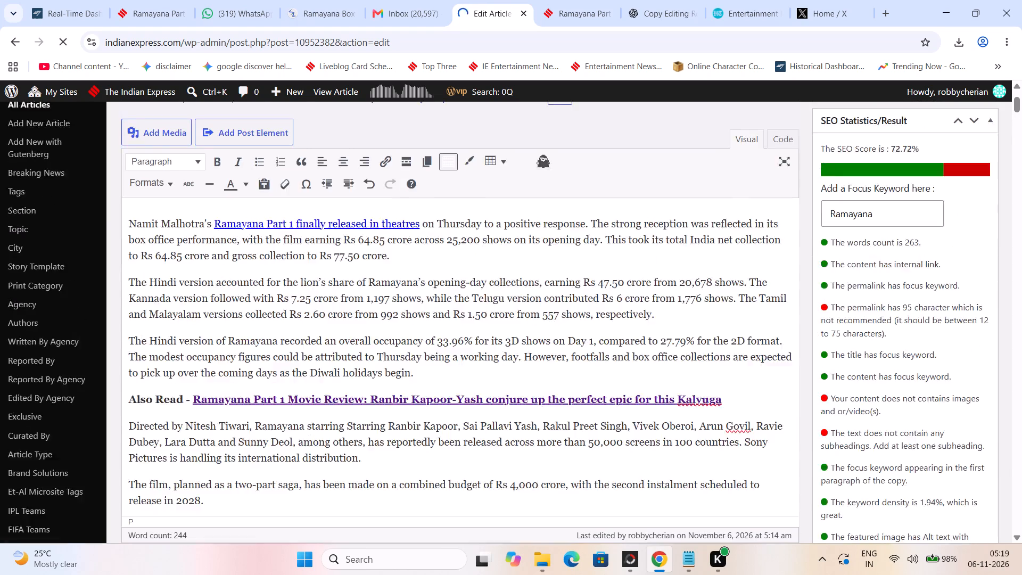
scroll(550, 335, up, 1)
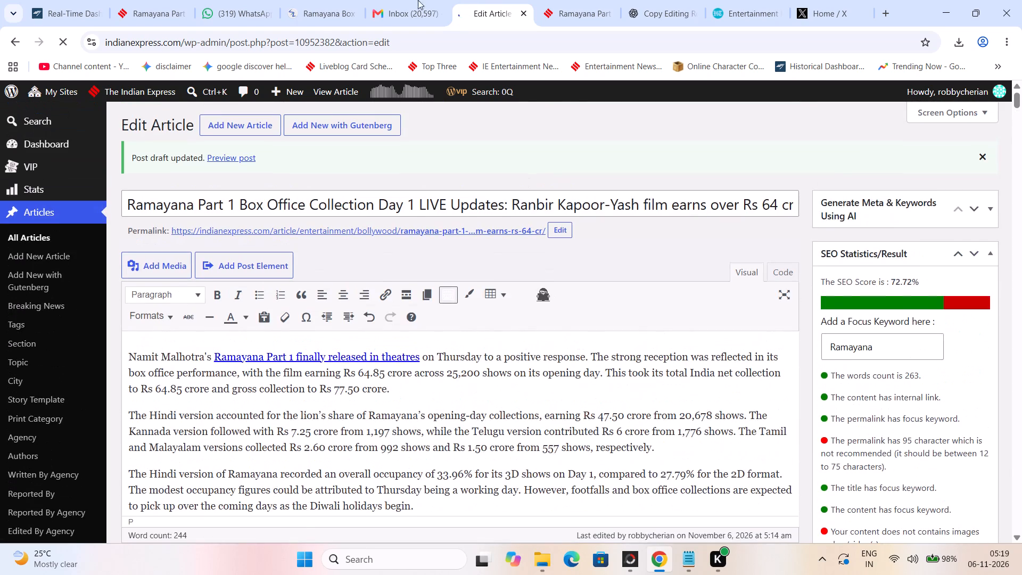